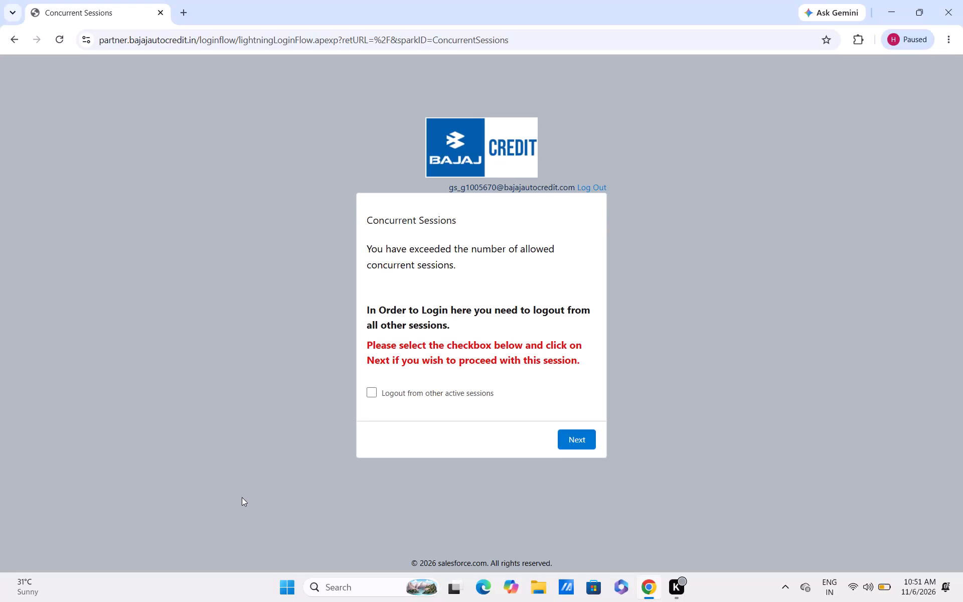
# Choose to log out from the other active sessions and proceed with this login session.
pyautogui.click(372, 397)
pyautogui.click(569, 442)
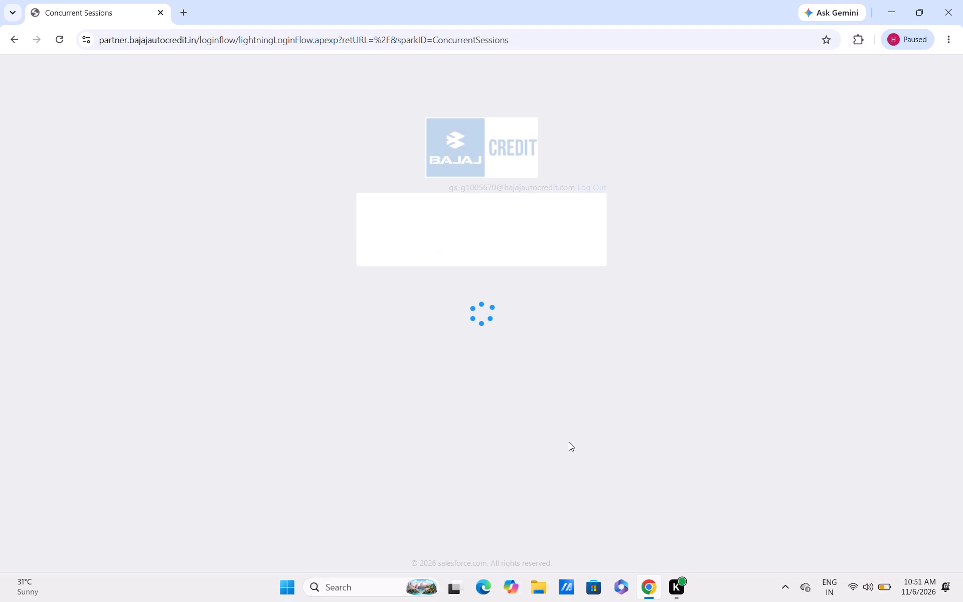
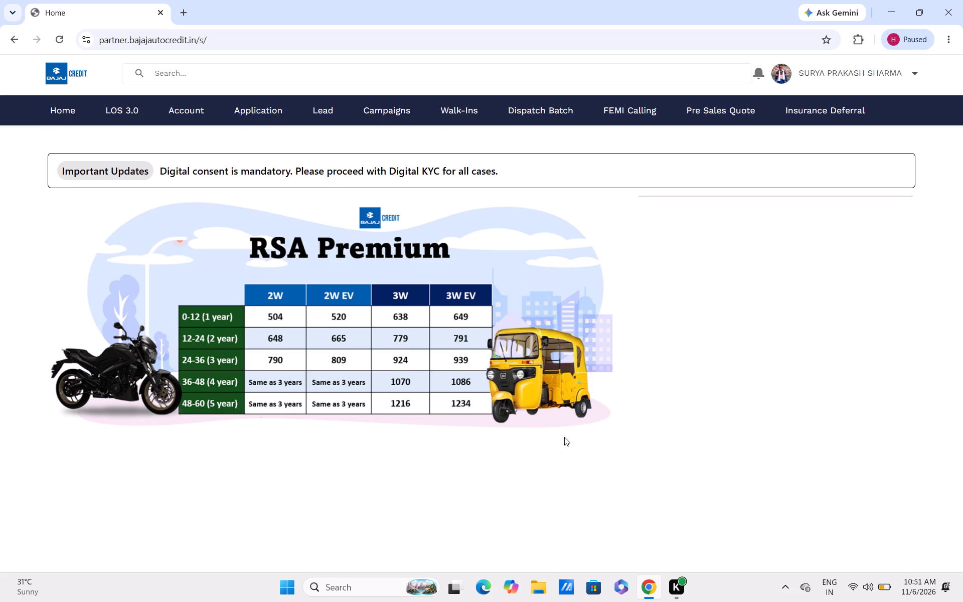
# Open the first application in the recently viewed opportunities list, the one dated 26-10-2026.
pyautogui.doubleClick(268, 107)
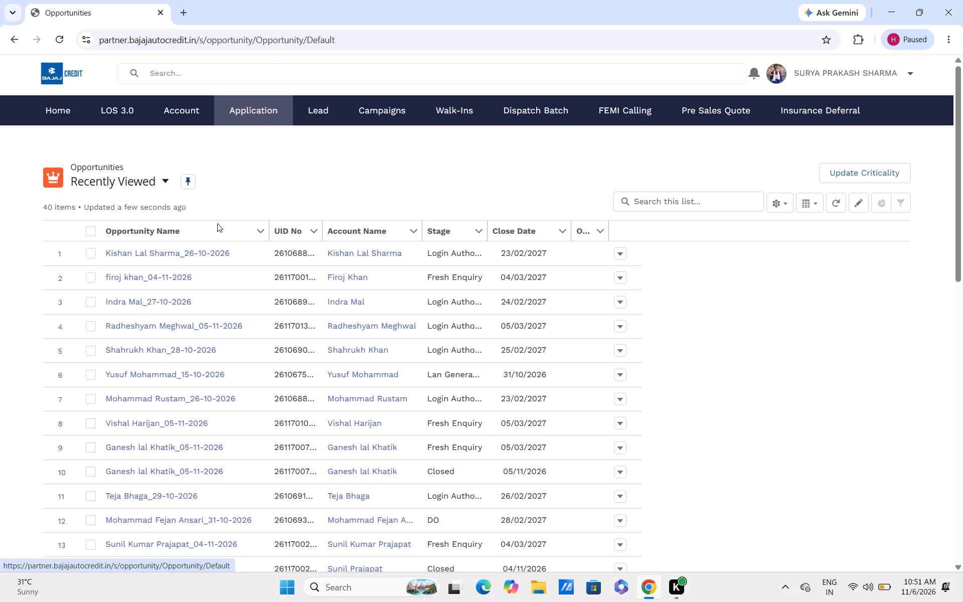
pyautogui.click(192, 251)
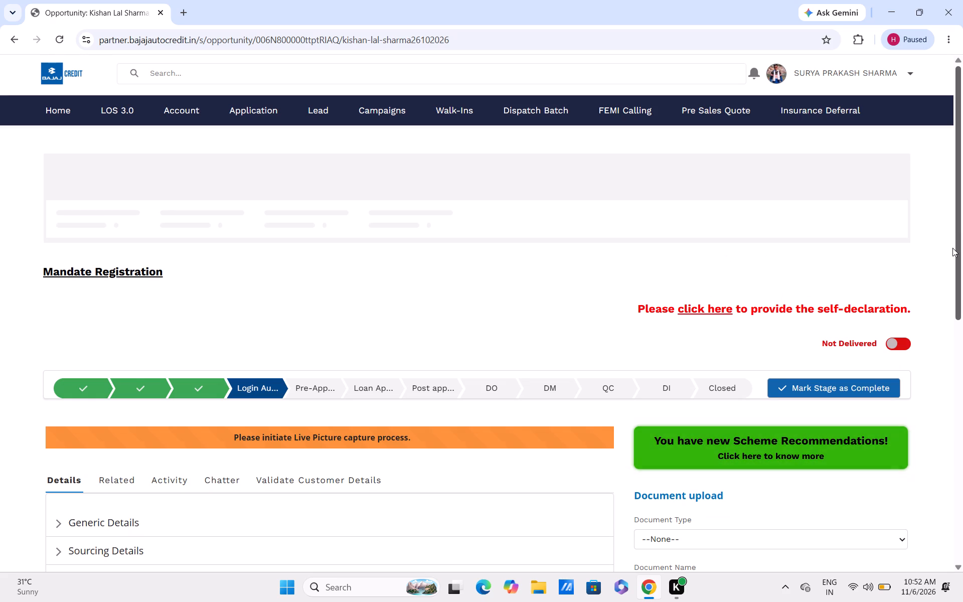
# Look through the opportunity's detail sections and uploaded documents, and dismiss the stage alert without answering it.
pyautogui.moveTo(960, 250); pyautogui.dragTo(962, 465)
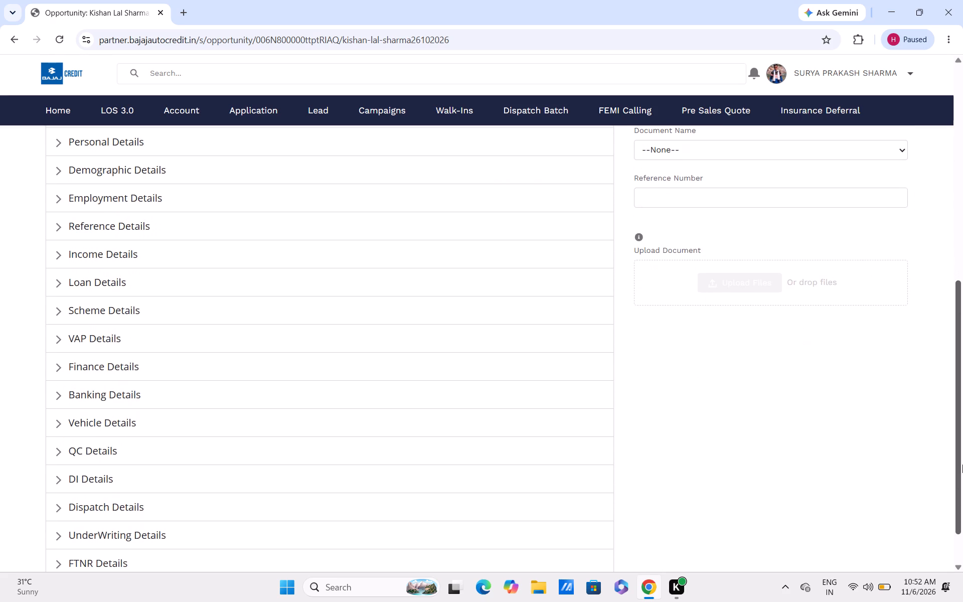
pyautogui.moveTo(959, 512); pyautogui.dragTo(959, 448)
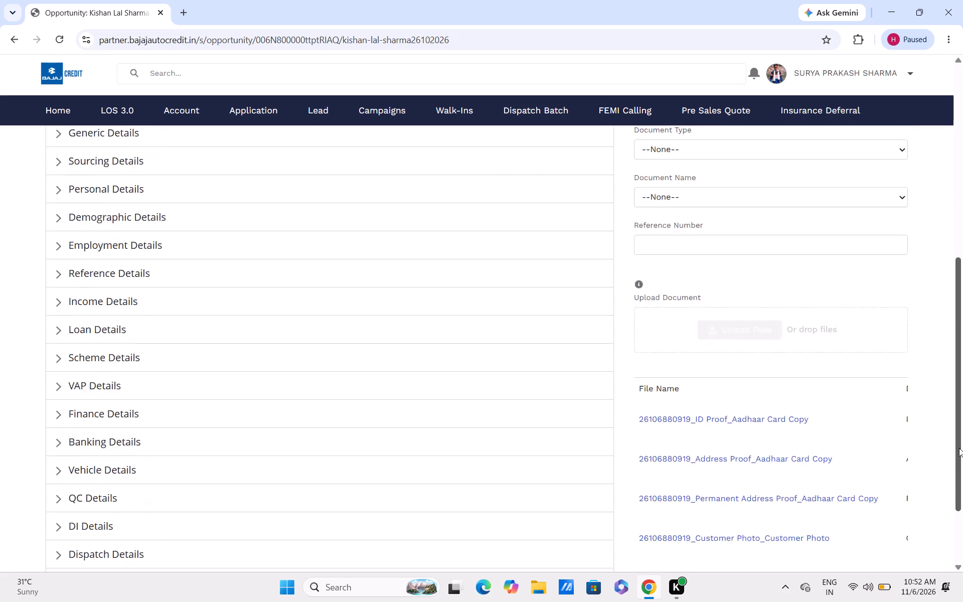
pyautogui.moveTo(959, 448); pyautogui.dragTo(962, 208)
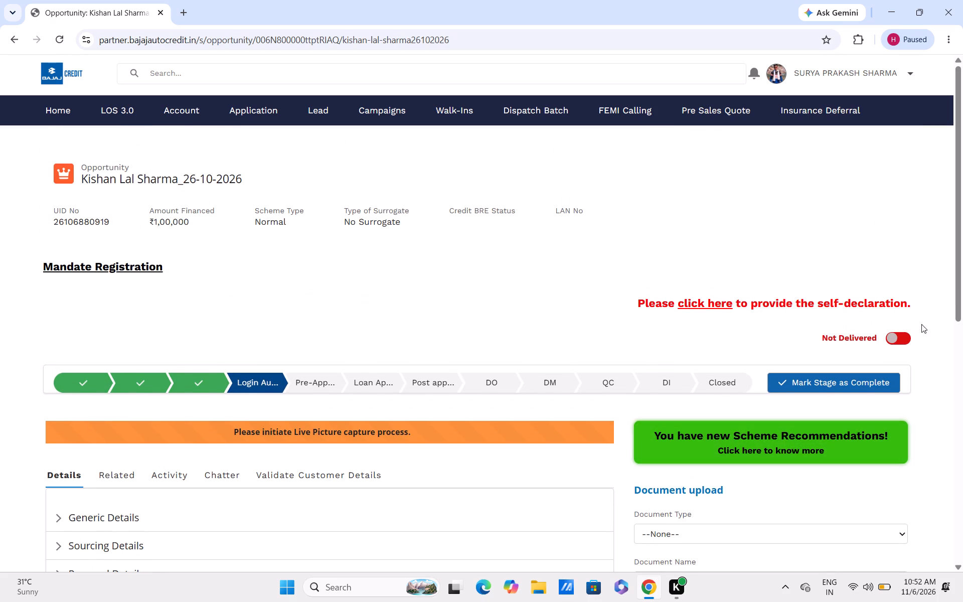
pyautogui.moveTo(956, 249); pyautogui.dragTo(959, 498)
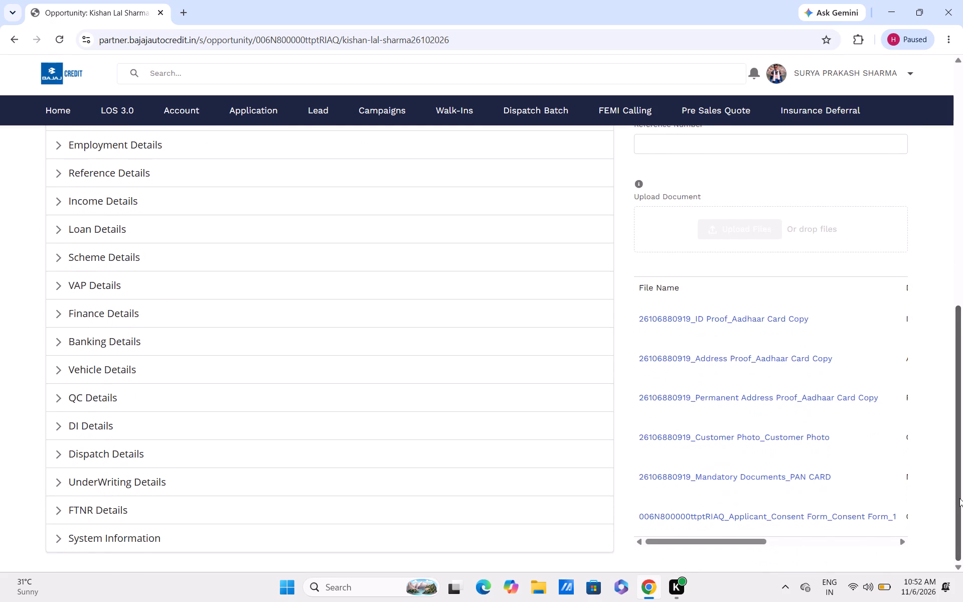
pyautogui.moveTo(959, 498); pyautogui.dragTo(910, 577)
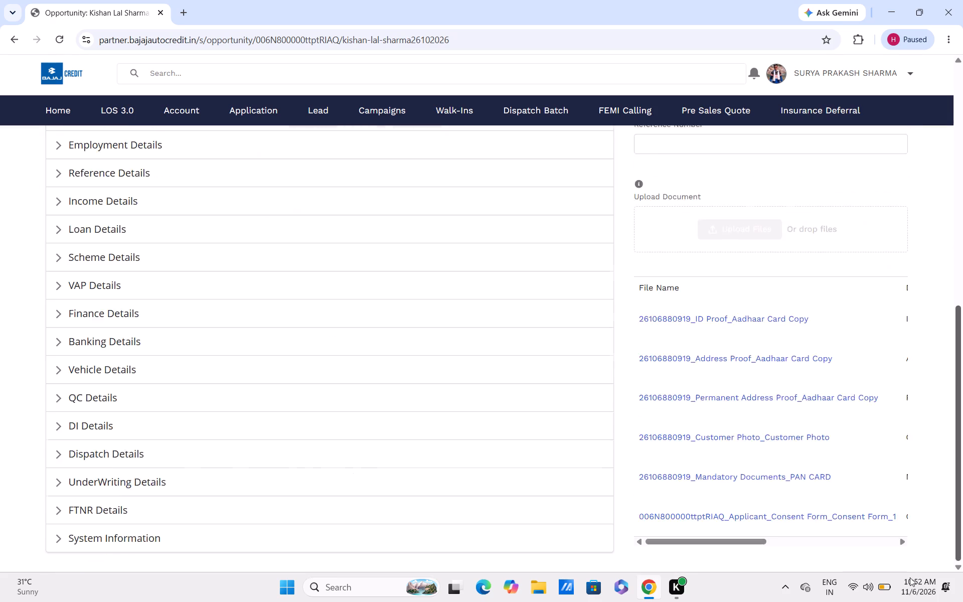
pyautogui.moveTo(910, 577); pyautogui.dragTo(962, 226)
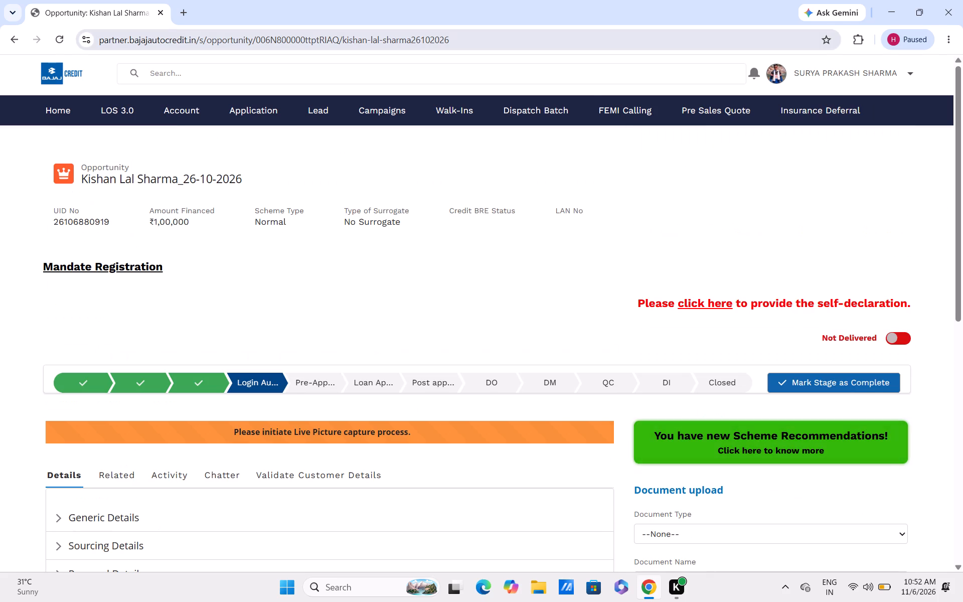
pyautogui.click(471, 296)
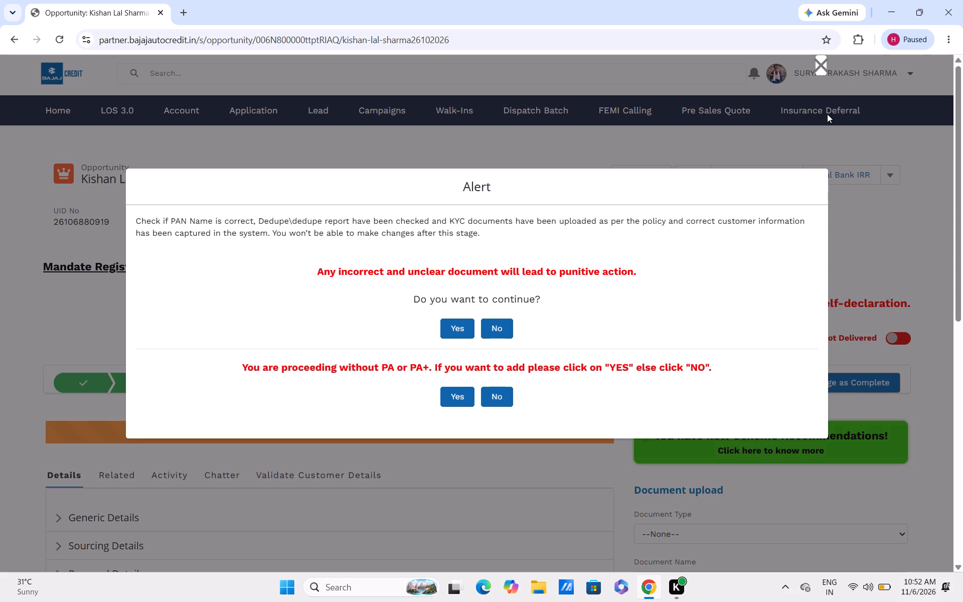
pyautogui.click(819, 62)
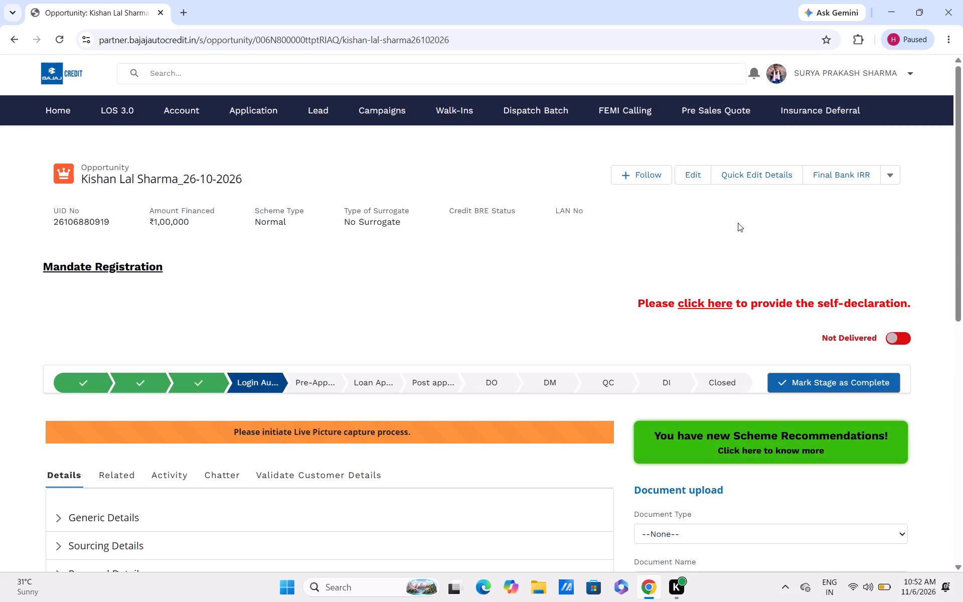
# Open the opportunity for editing and save its Sourcing details as they are.
pyautogui.click(698, 182)
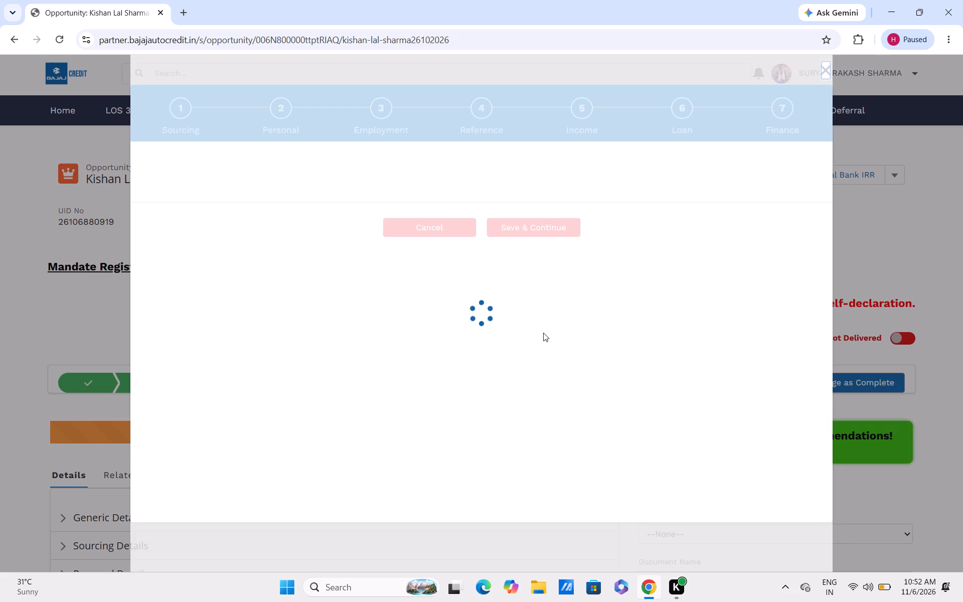
pyautogui.click(543, 333)
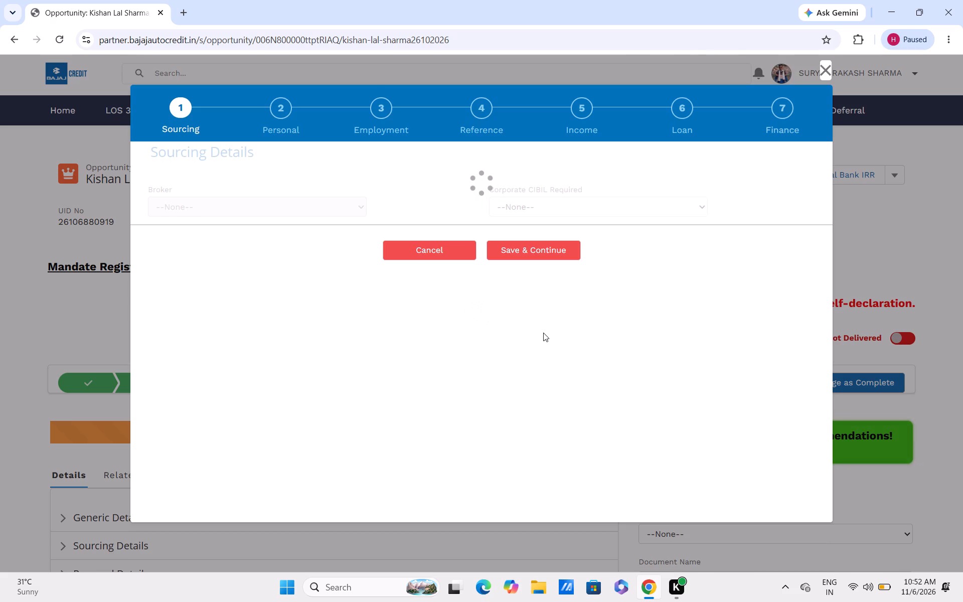
pyautogui.click(520, 259)
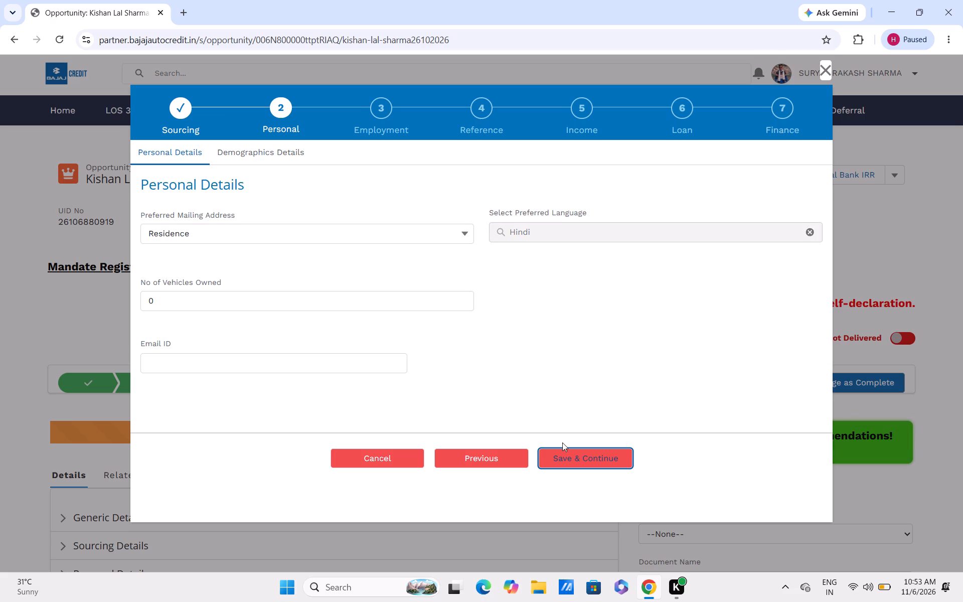
# Save the Personal details and choose to continue without capturing an email ID.
pyautogui.click(568, 454)
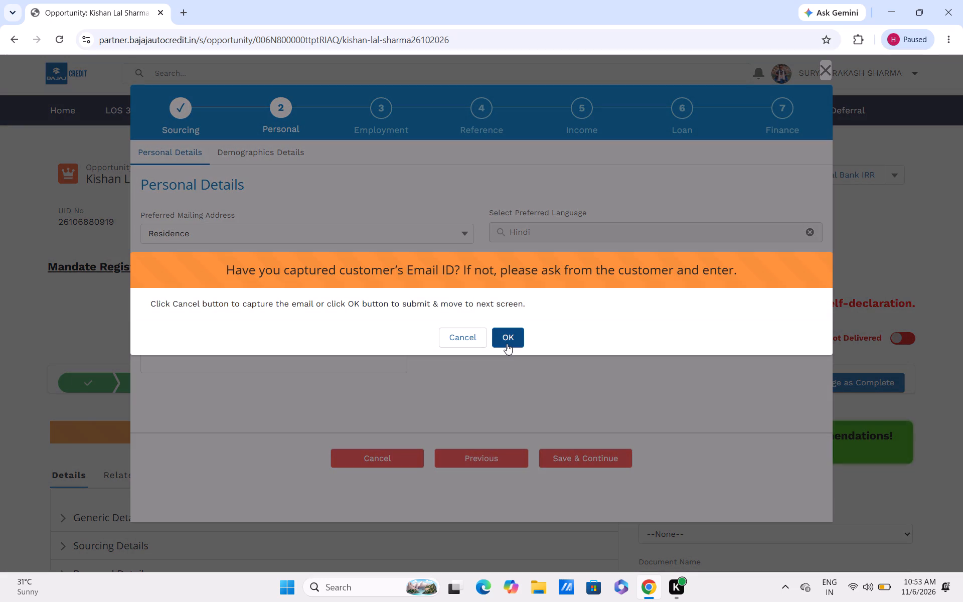
pyautogui.click(507, 344)
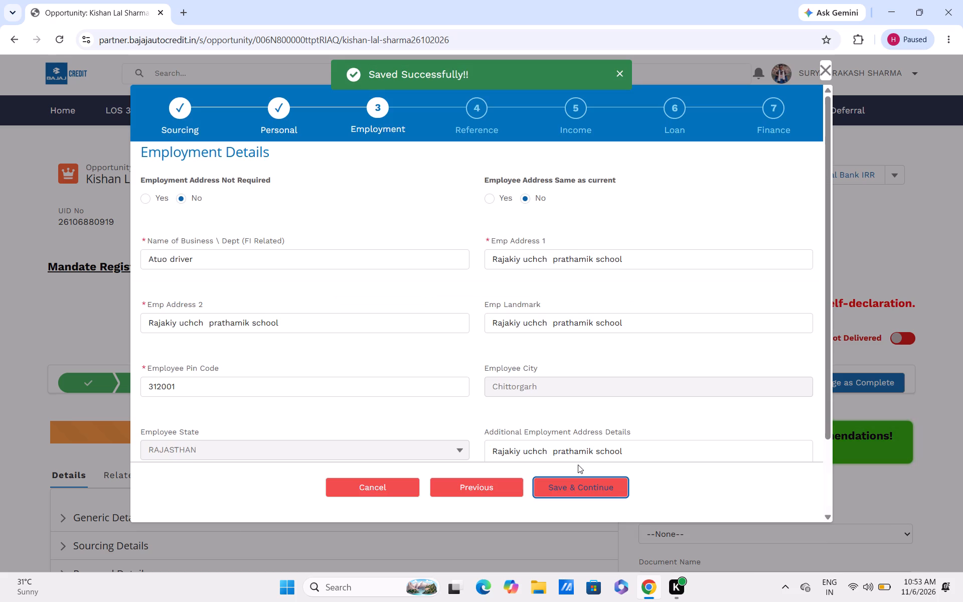
# Check the Employment details down to the employee contact number and submit them.
pyautogui.moveTo(828, 355); pyautogui.dragTo(828, 383)
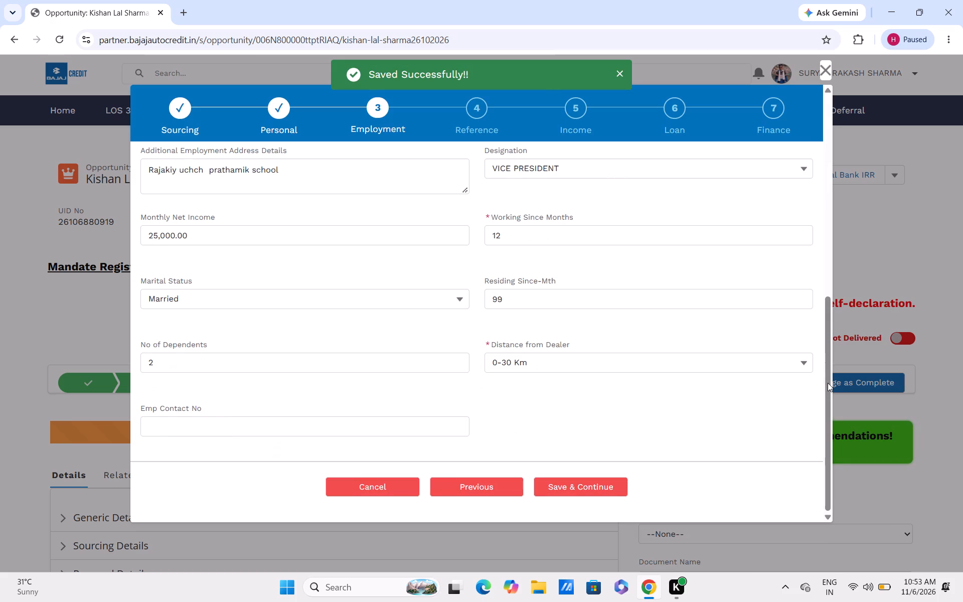
pyautogui.moveTo(828, 383); pyautogui.dragTo(575, 489)
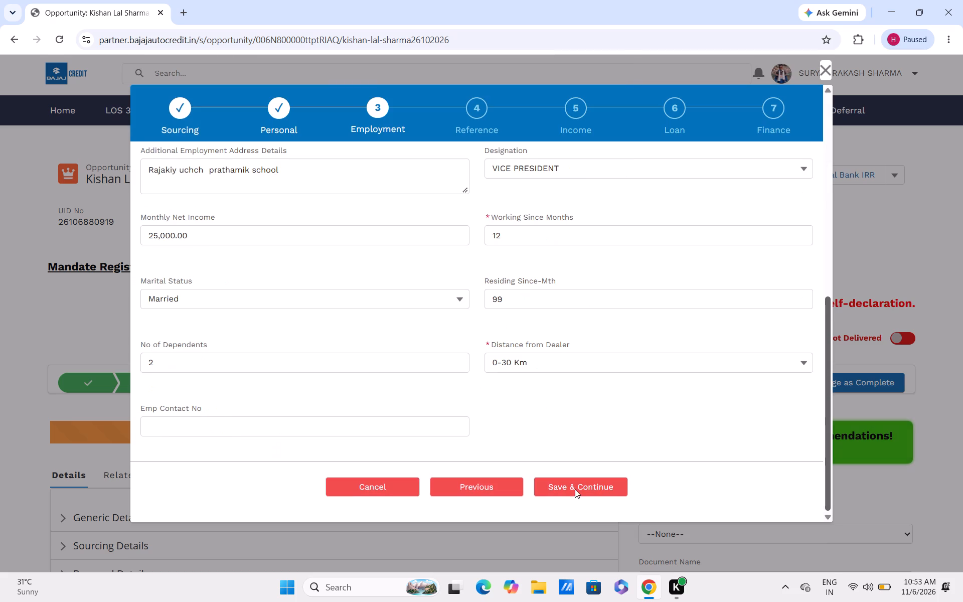
pyautogui.moveTo(575, 489); pyautogui.dragTo(569, 492)
pyautogui.click(569, 492)
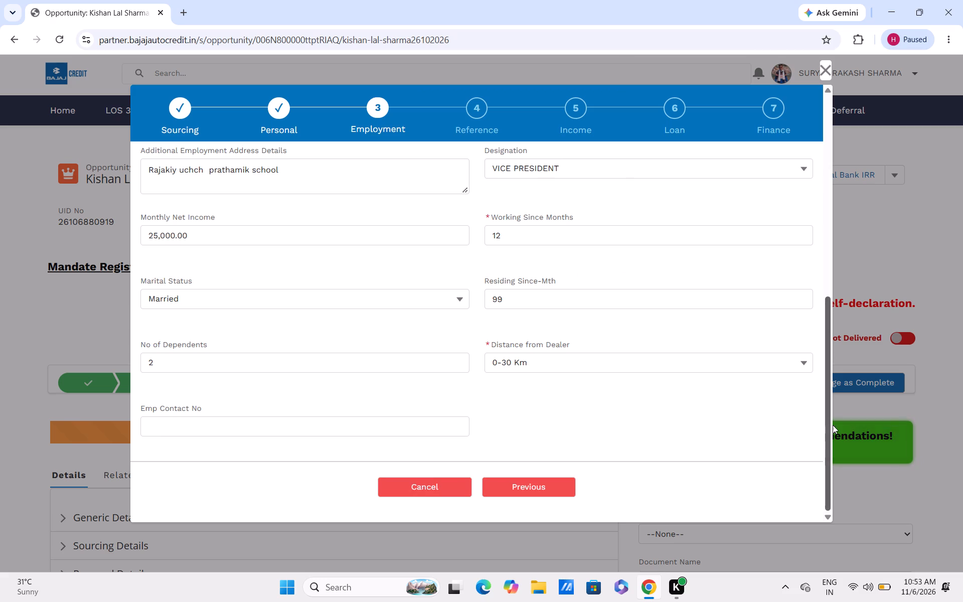
# Skip from the Employment stage ahead to Income and save the Income details as they are.
pyautogui.moveTo(826, 409); pyautogui.dragTo(829, 268)
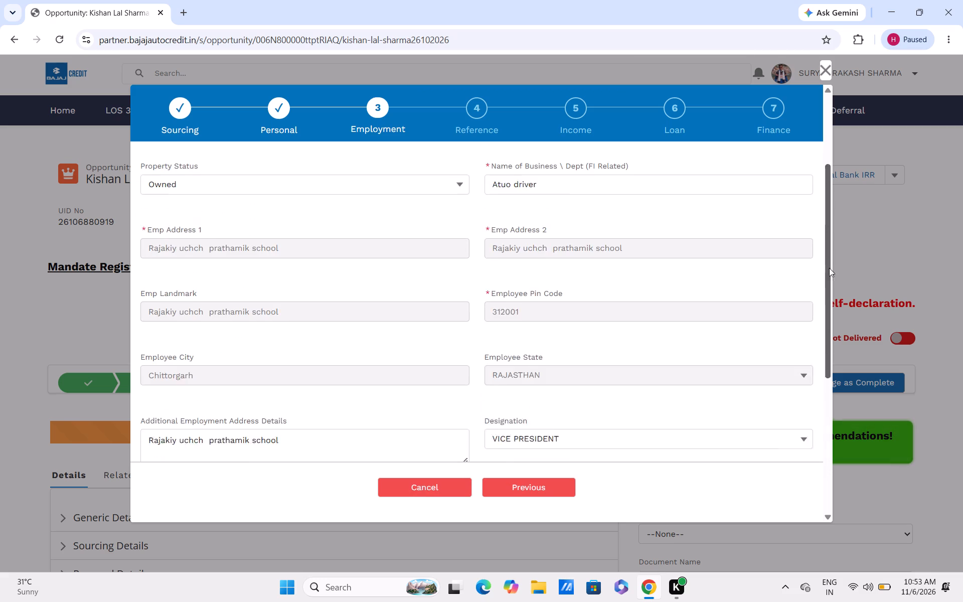
pyautogui.moveTo(829, 268); pyautogui.dragTo(870, 291)
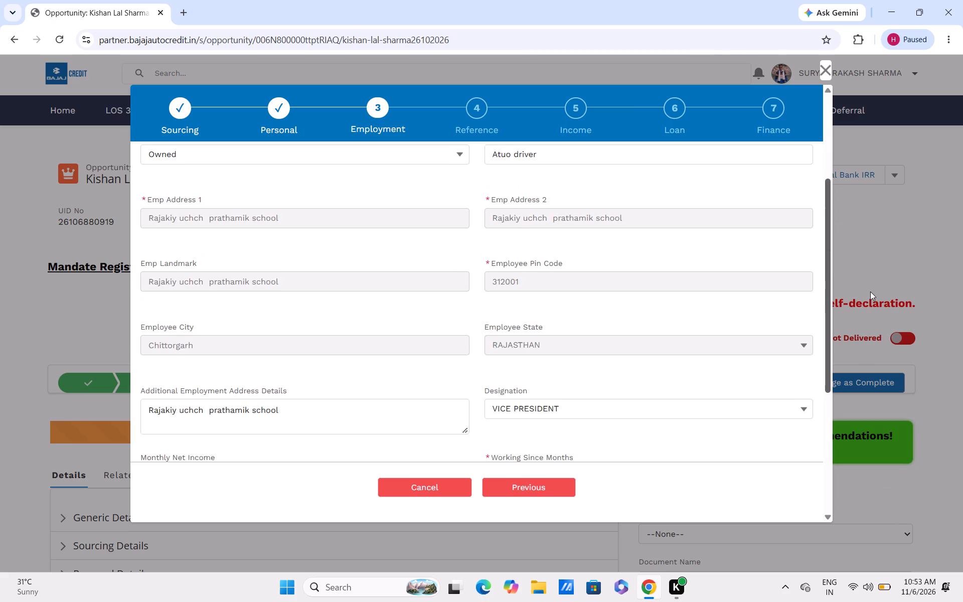
pyautogui.moveTo(870, 291); pyautogui.dragTo(807, 574)
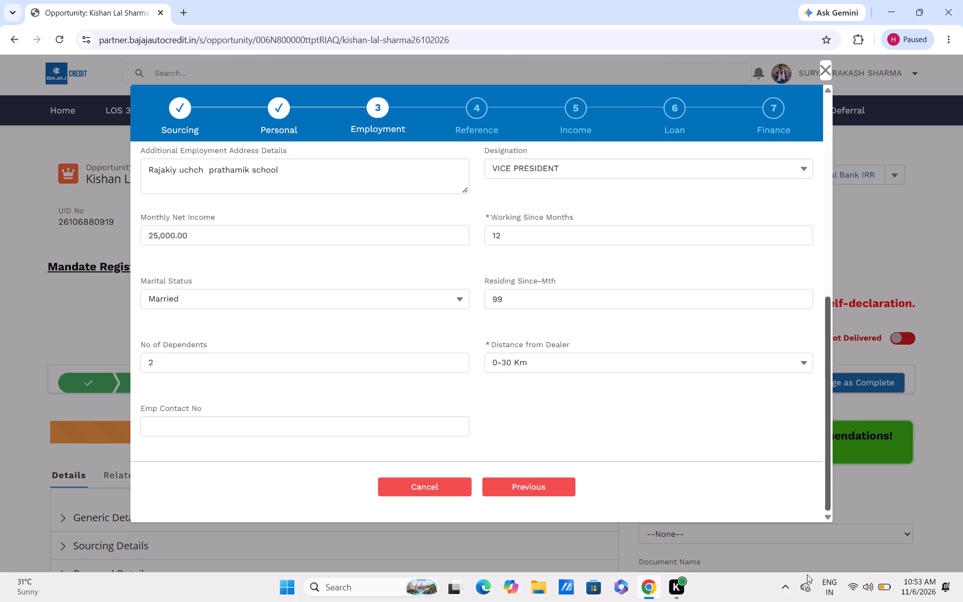
pyautogui.moveTo(807, 574); pyautogui.dragTo(781, 601)
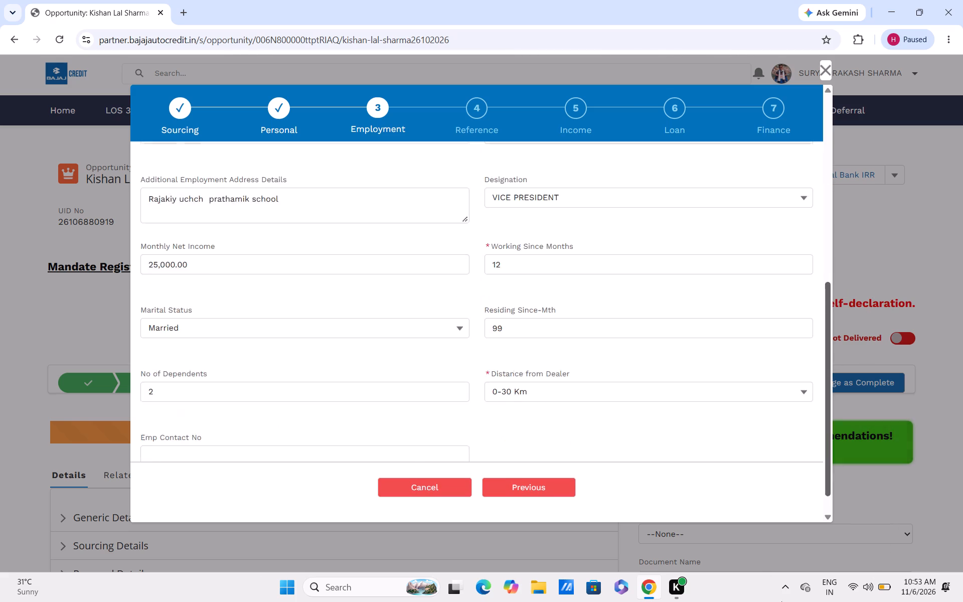
pyautogui.moveTo(781, 601); pyautogui.dragTo(671, 601)
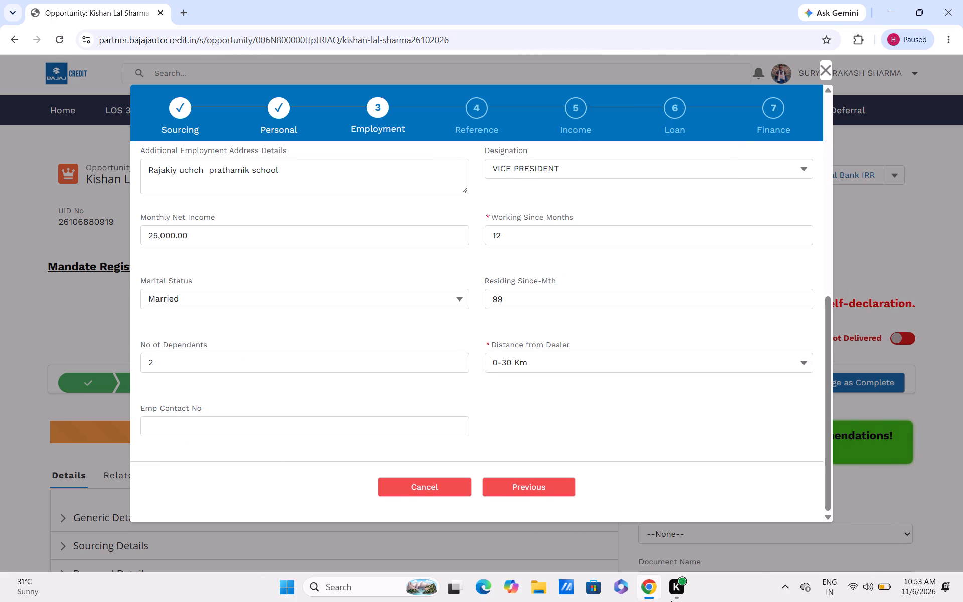
pyautogui.doubleClick(581, 104)
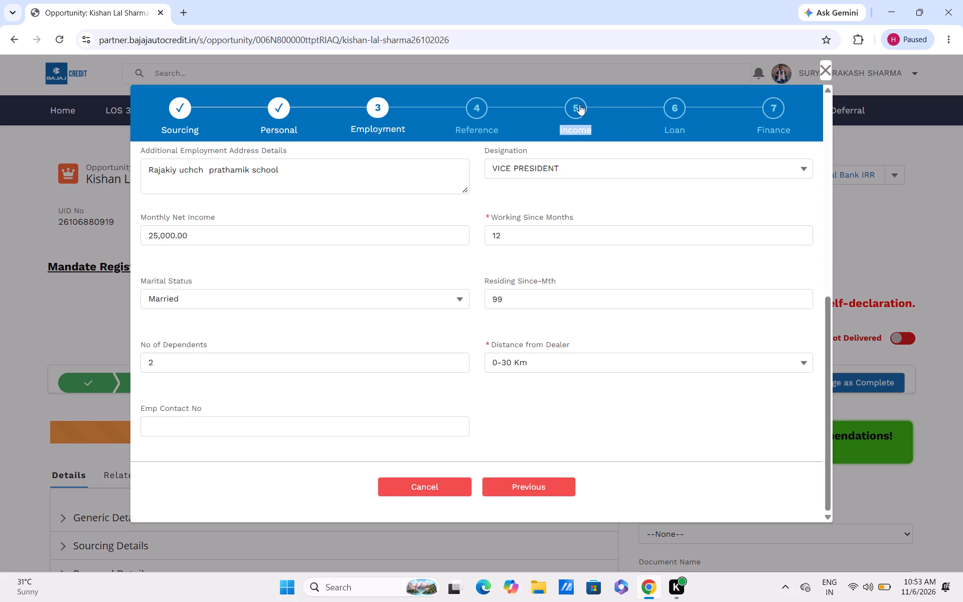
pyautogui.click(570, 105)
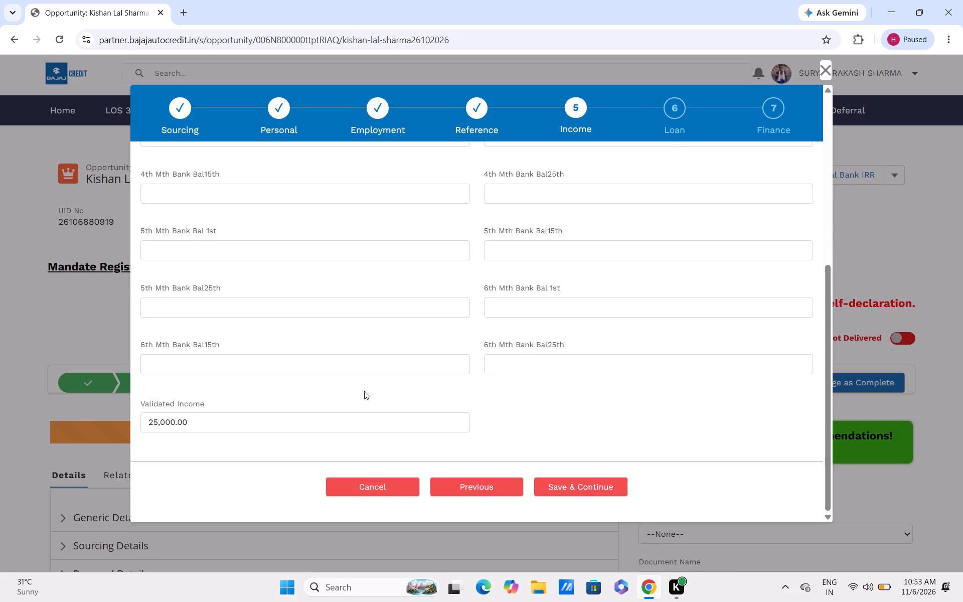
pyautogui.click(594, 487)
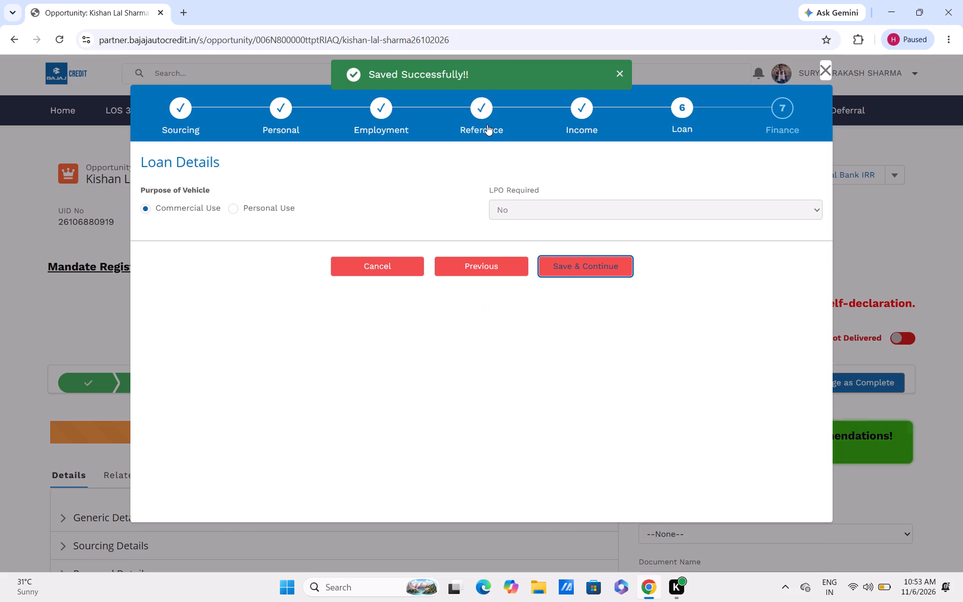
# Go back to the Reference stage and examine the Reference Details fields.
pyautogui.click(485, 109)
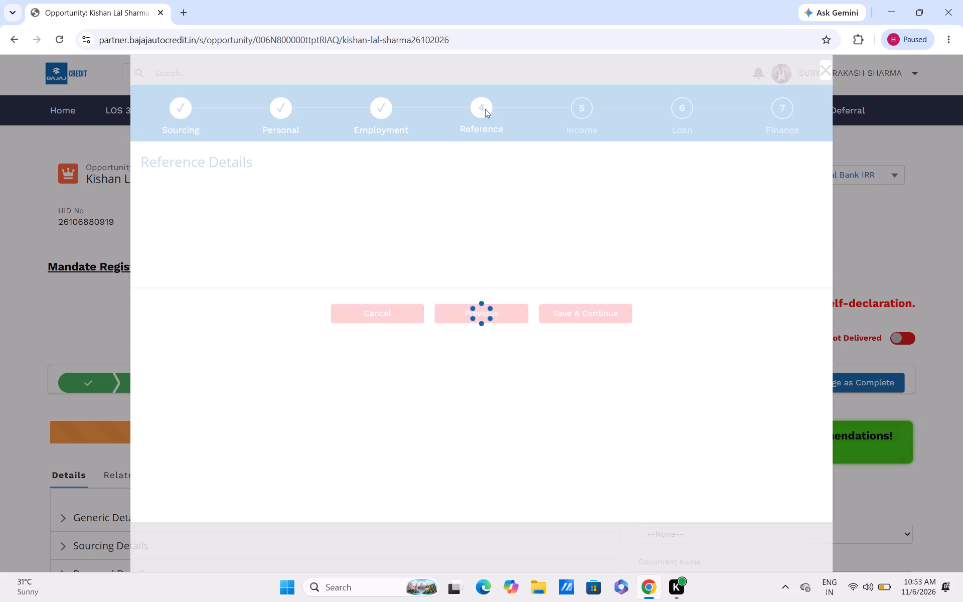
pyautogui.click(485, 109)
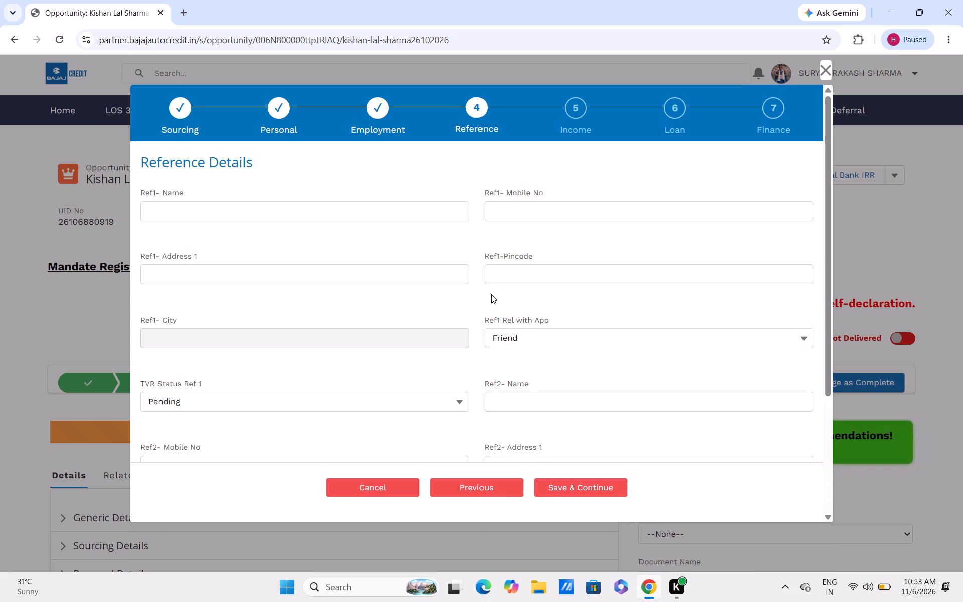
pyautogui.moveTo(826, 354); pyautogui.dragTo(827, 357)
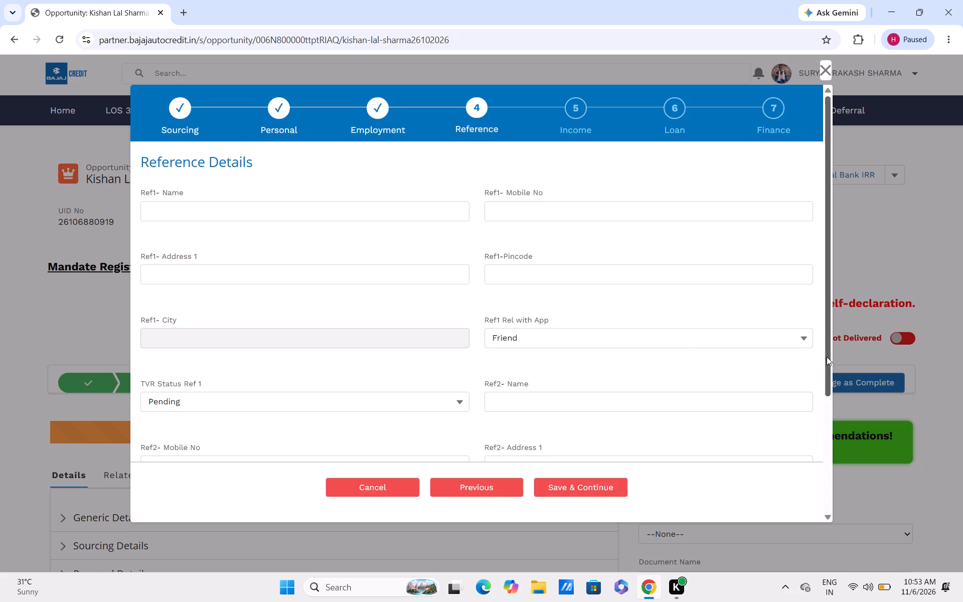
pyautogui.moveTo(827, 357); pyautogui.dragTo(722, 351)
pyautogui.moveTo(722, 351); pyautogui.dragTo(705, 201)
# Return to the Income stage and save the Income details again to continue to Loan.
pyautogui.click(568, 107)
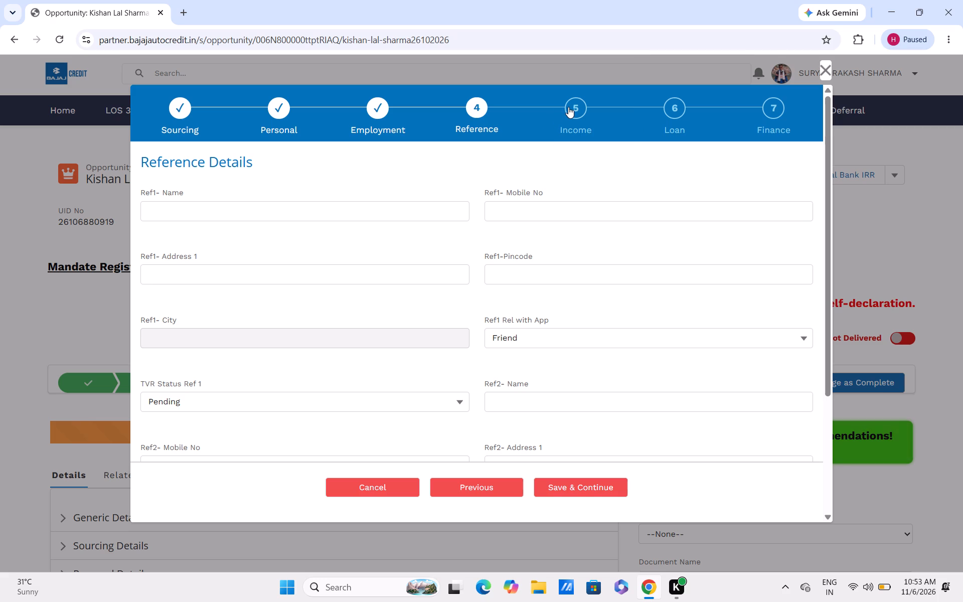
pyautogui.doubleClick(568, 107)
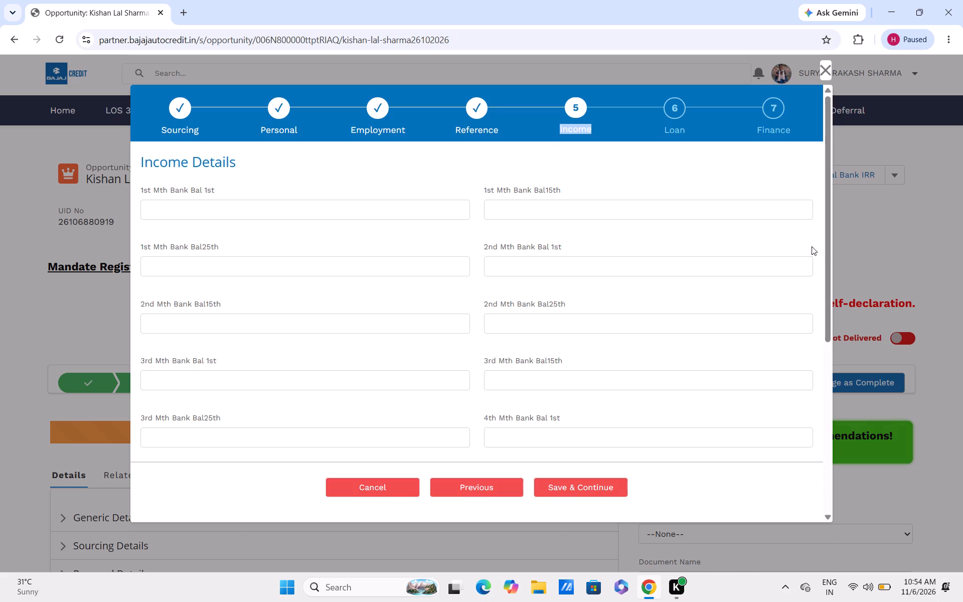
pyautogui.moveTo(828, 250); pyautogui.dragTo(805, 405)
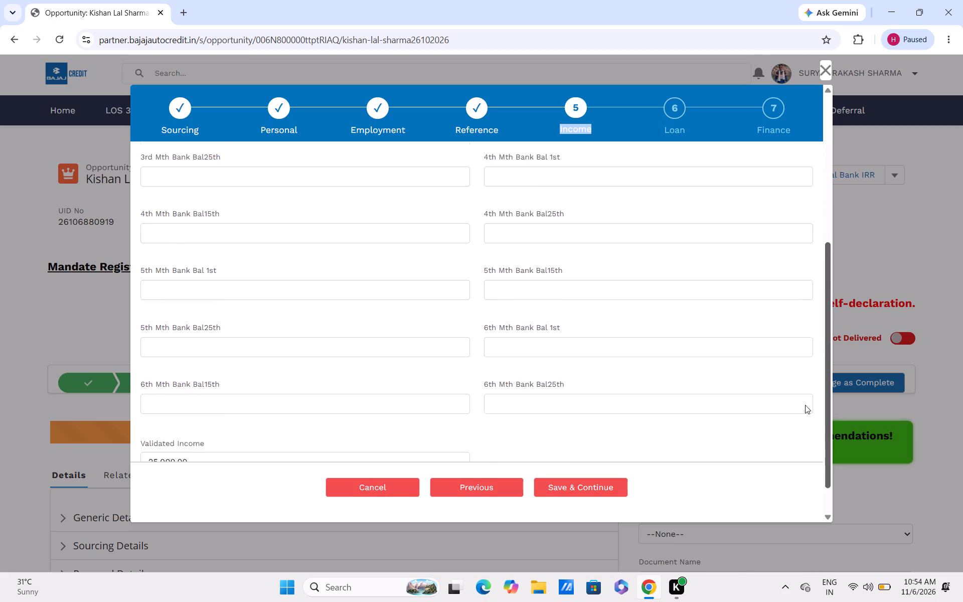
pyautogui.moveTo(805, 405); pyautogui.dragTo(804, 466)
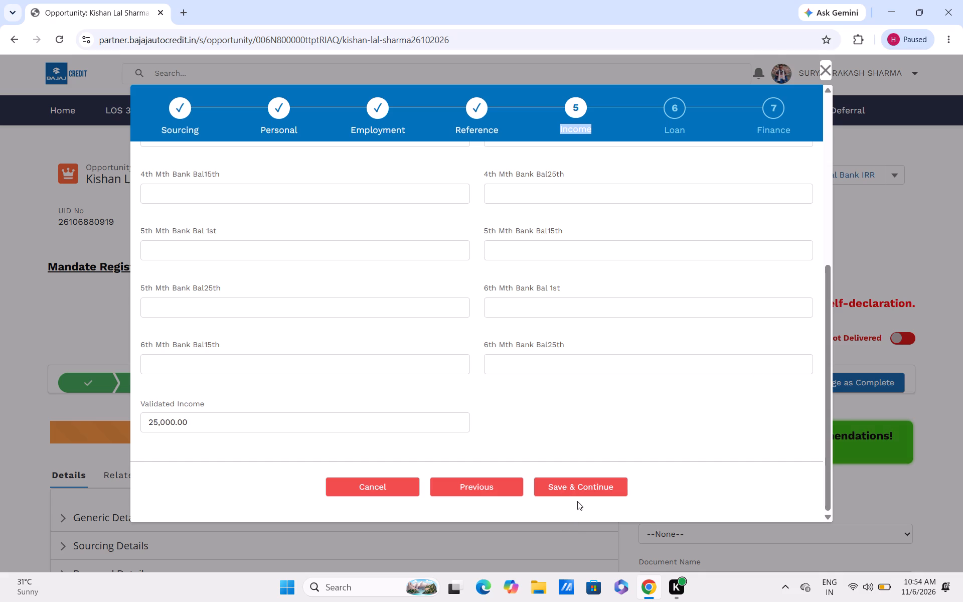
pyautogui.click(578, 484)
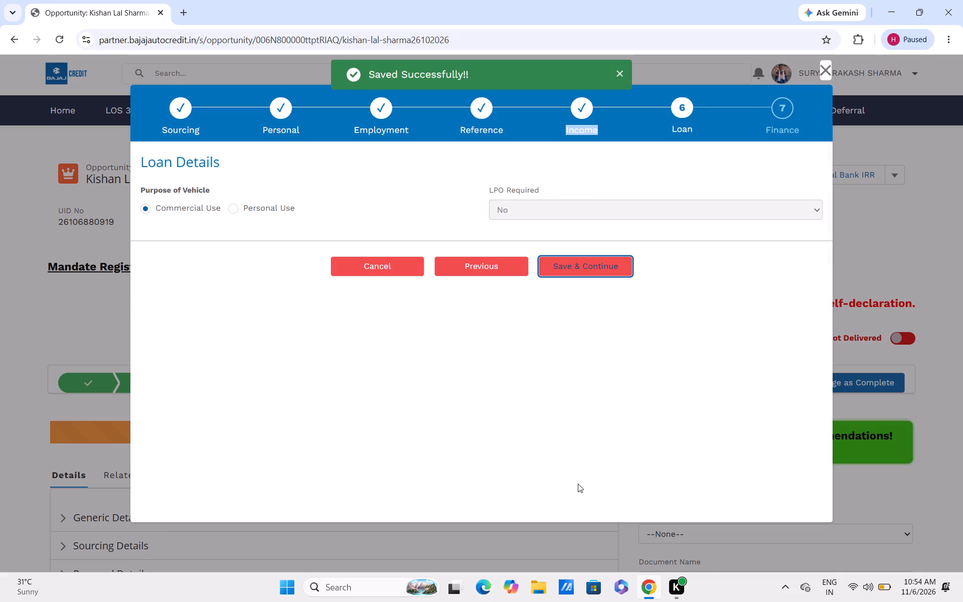
# Save the Loan Details for commercial use as they are and complete the Finance stage with its existing upfront charges.
pyautogui.click(574, 270)
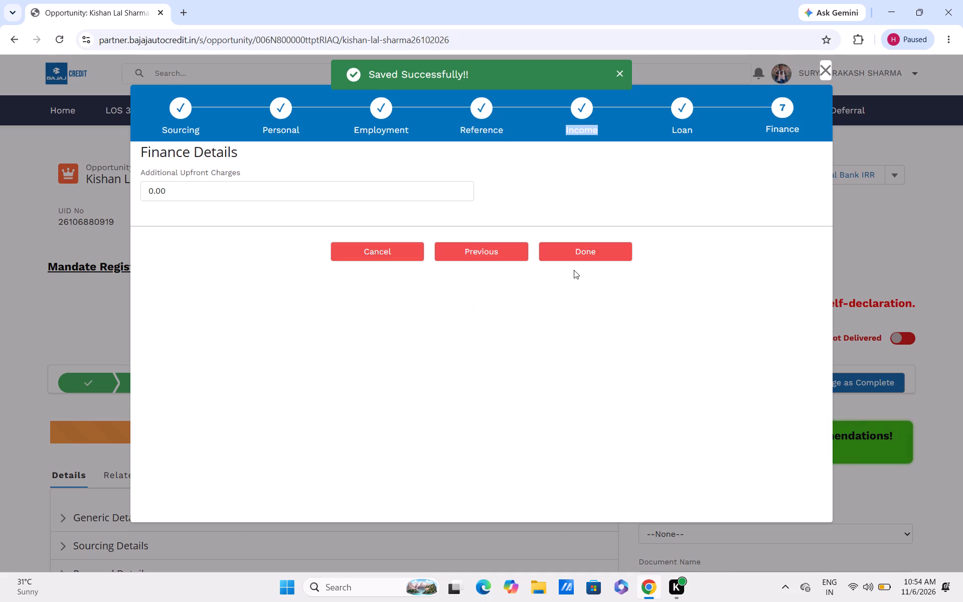
pyautogui.click(568, 253)
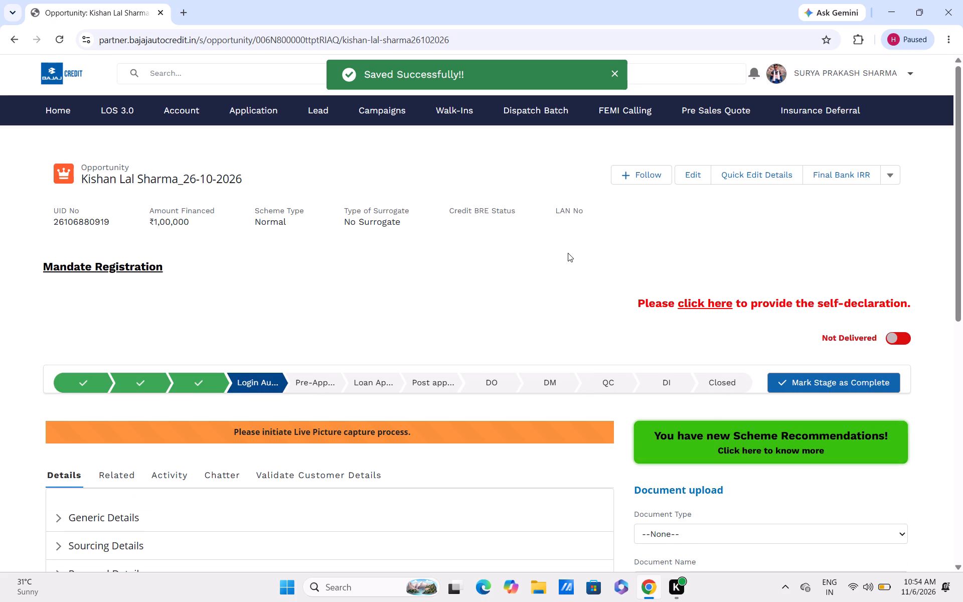
# Open Re-Appraise for the opportunity and replace the scheme with 3W/90%/13.65-15.15%RI/1%PF-226992, searching for 90%.
pyautogui.click(890, 176)
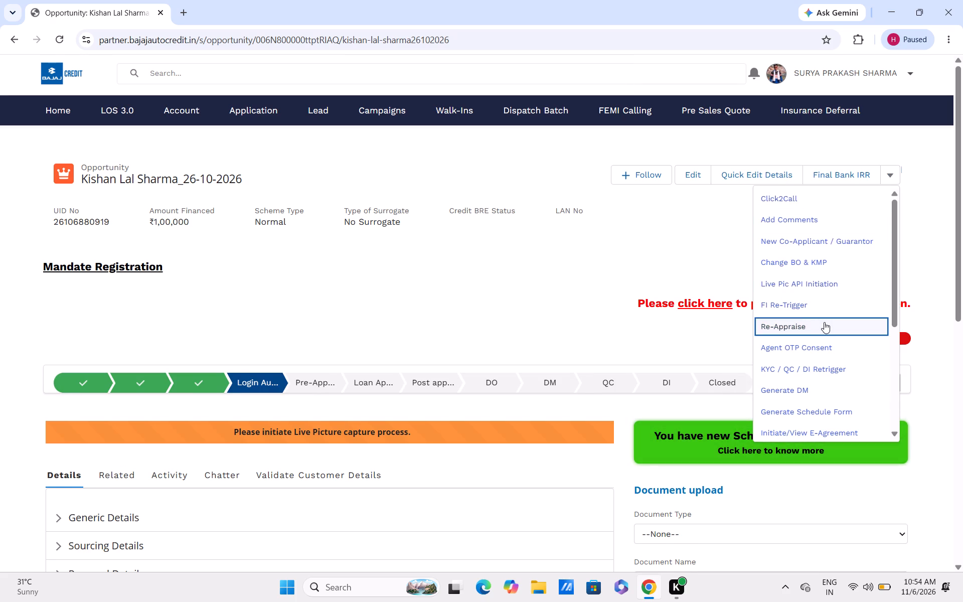
pyautogui.click(824, 322)
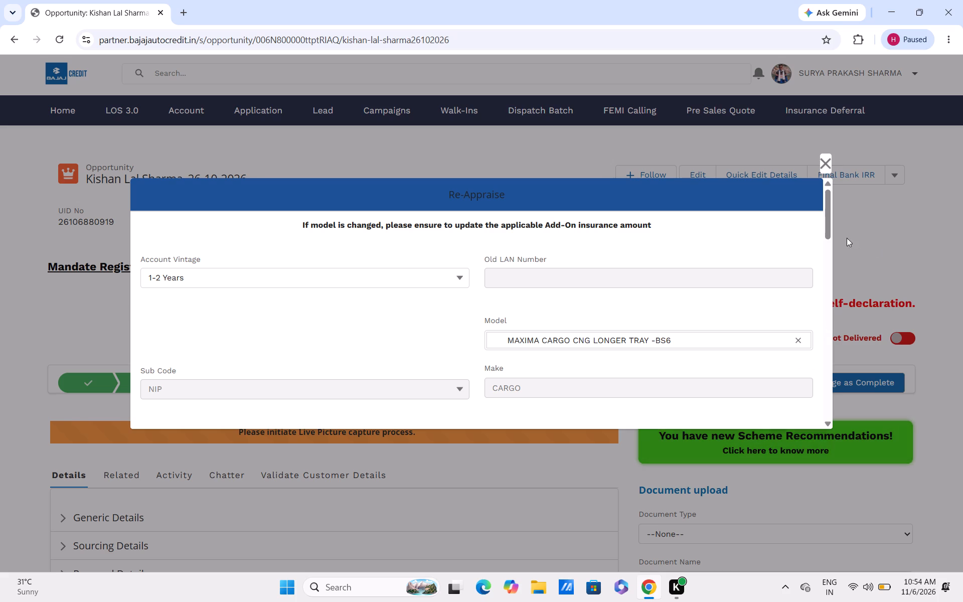
pyautogui.moveTo(829, 231); pyautogui.dragTo(839, 300)
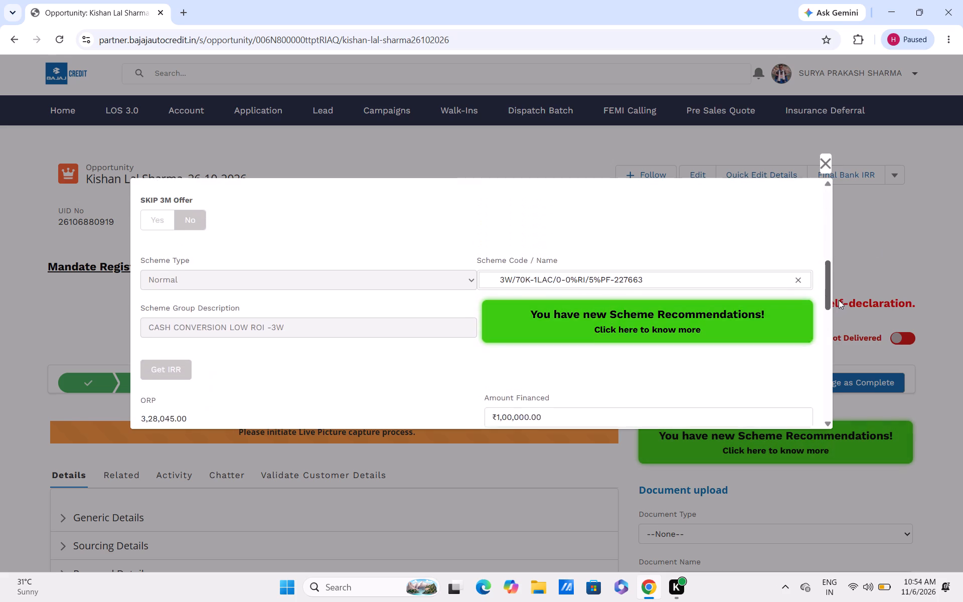
pyautogui.moveTo(839, 300); pyautogui.dragTo(844, 330)
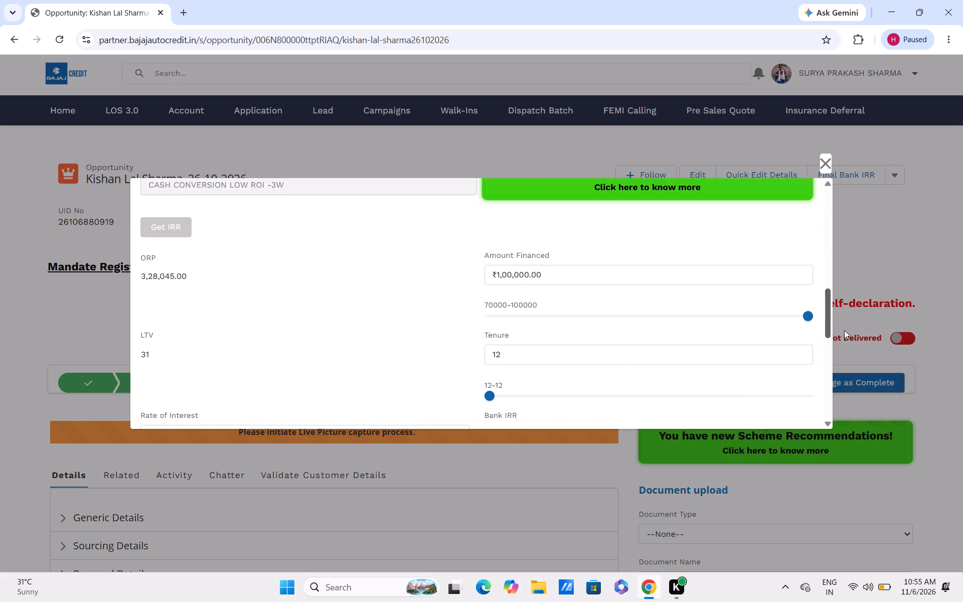
pyautogui.moveTo(844, 330); pyautogui.dragTo(838, 304)
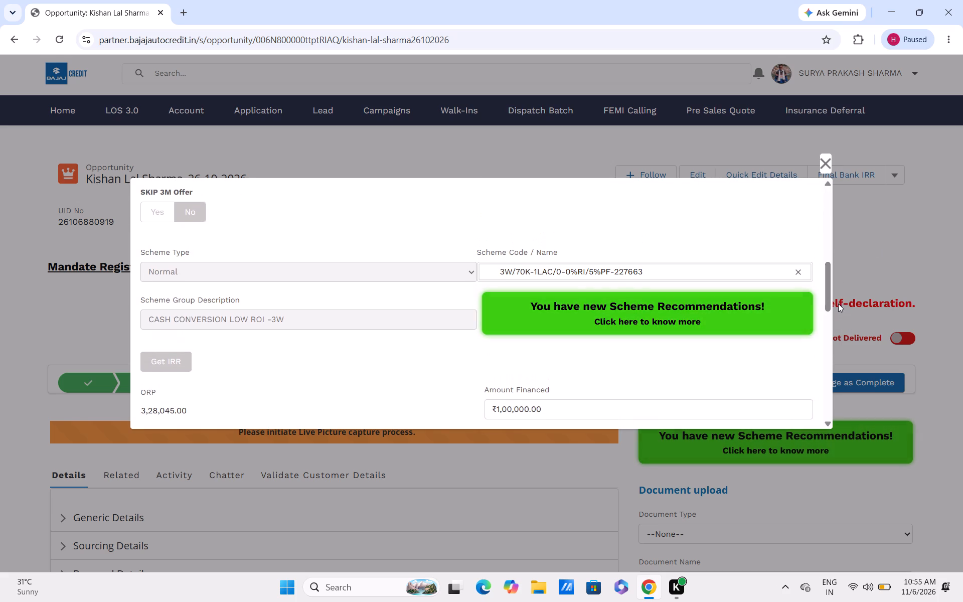
pyautogui.click(799, 267)
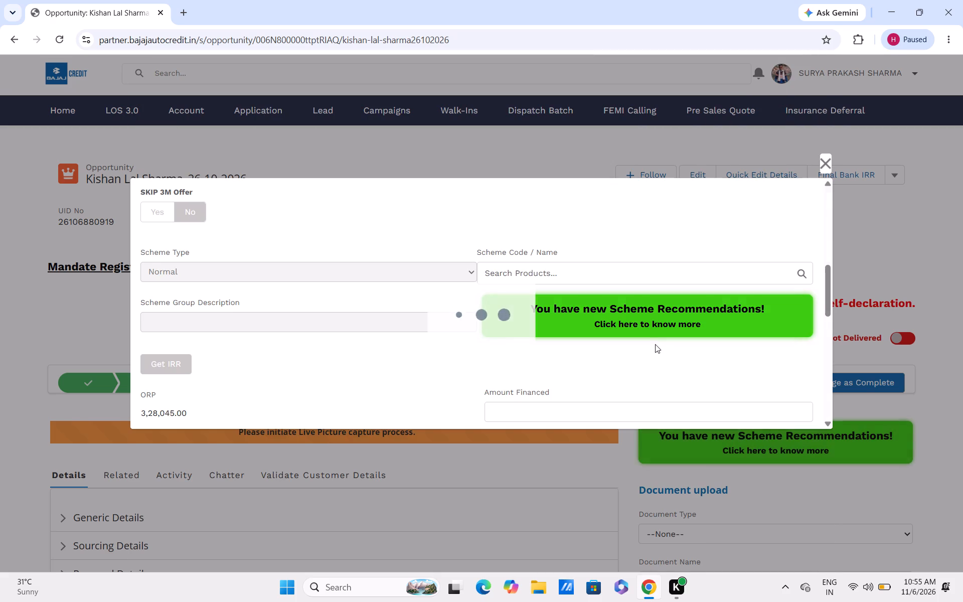
pyautogui.click(513, 275)
pyautogui.write('90')
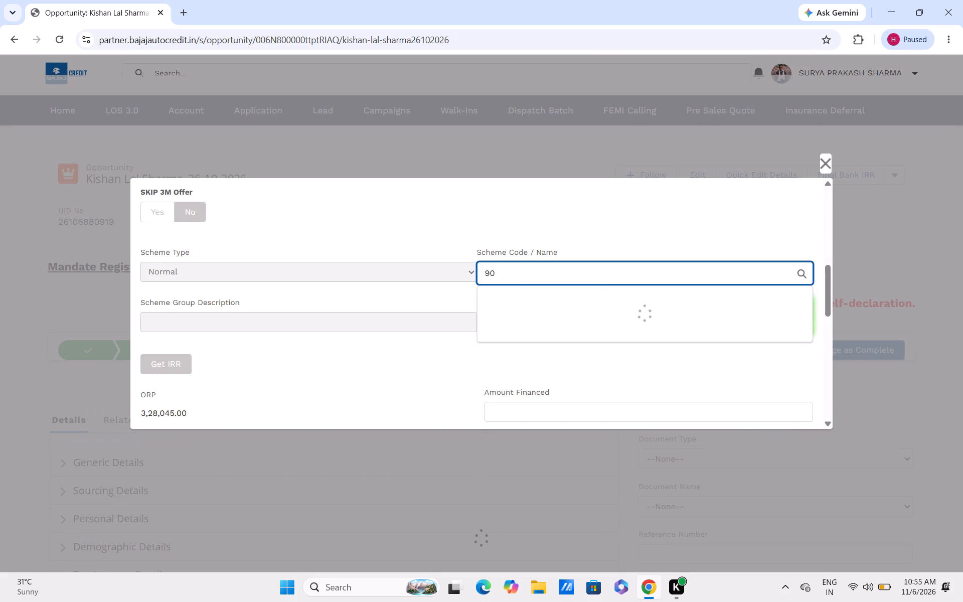
pyautogui.hotkey('shift', '%')
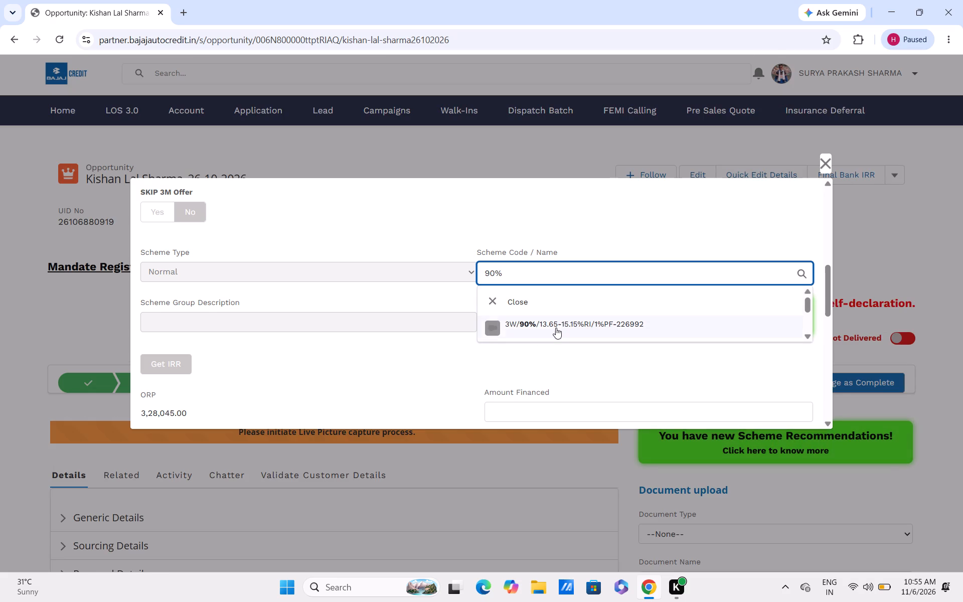
pyautogui.click(558, 326)
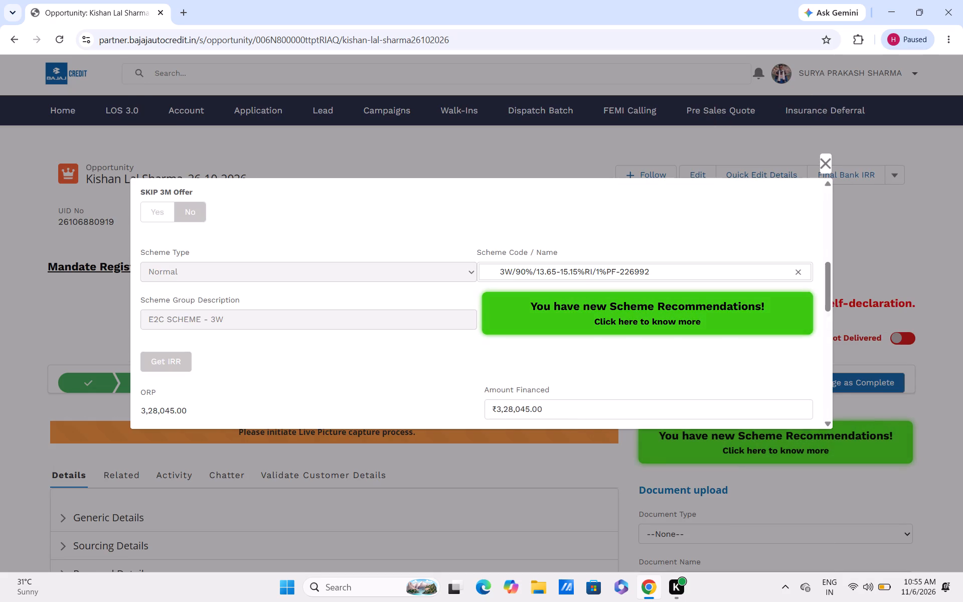
# Set the Amount Financed in the Re-Appraise form to 270000.
pyautogui.click(572, 416)
pyautogui.press('BackSpace')
pyautogui.press('BackSpace')
pyautogui.press('BackSpace')
pyautogui.press('BackSpace')
pyautogui.press('BackSpace')
pyautogui.press('BackSpace')
pyautogui.press('BackSpace')
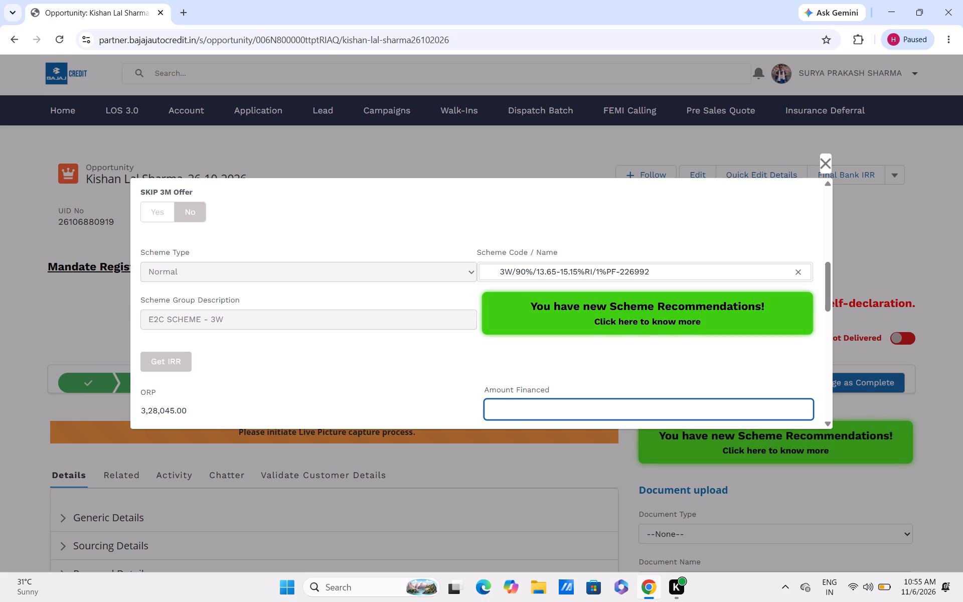
pyautogui.write('26')
pyautogui.press('BackSpace')
pyautogui.write('700')
pyautogui.write('00')
# Set the loan Tenure to 36 in the Re-Appraise form.
pyautogui.click(831, 289)
pyautogui.moveTo(831, 289); pyautogui.dragTo(831, 317)
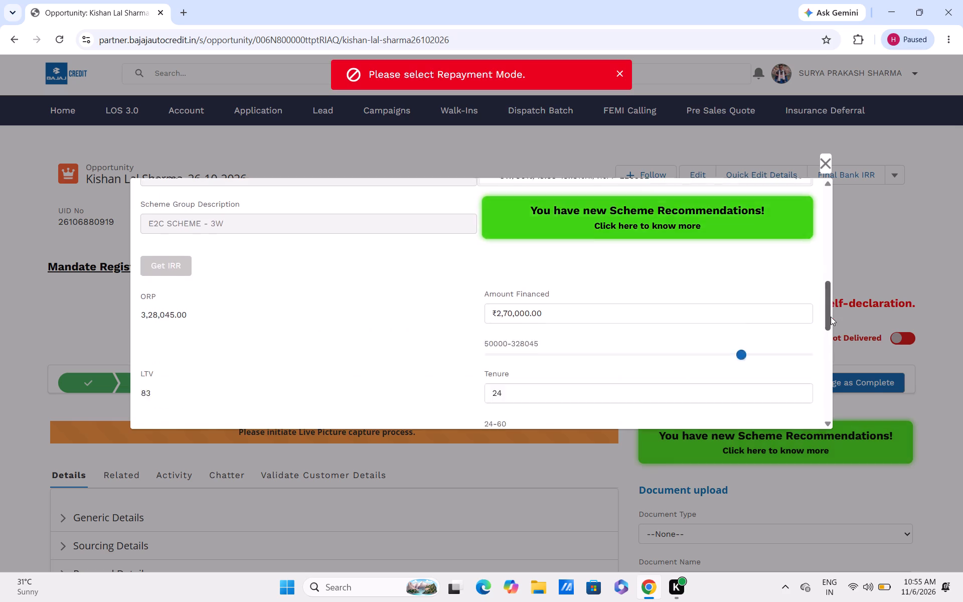
pyautogui.moveTo(831, 317); pyautogui.dragTo(833, 331)
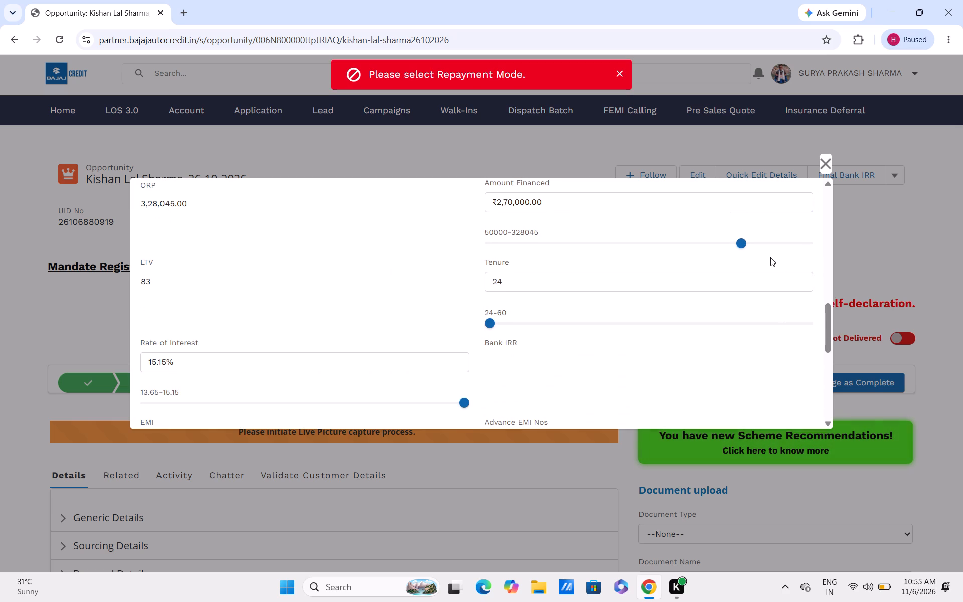
pyautogui.click(537, 285)
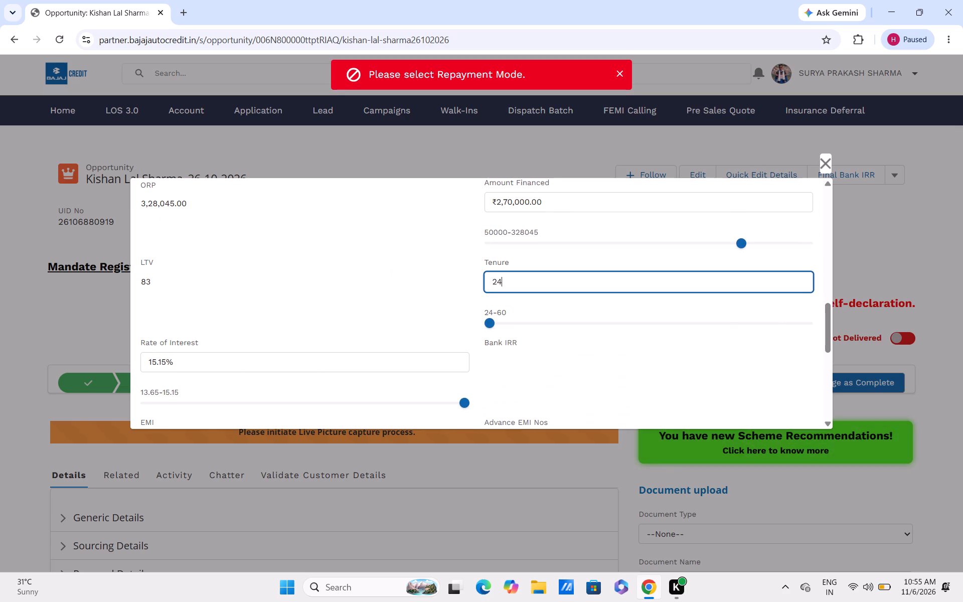
pyautogui.press('BackSpace')
pyautogui.press('BackSpace')
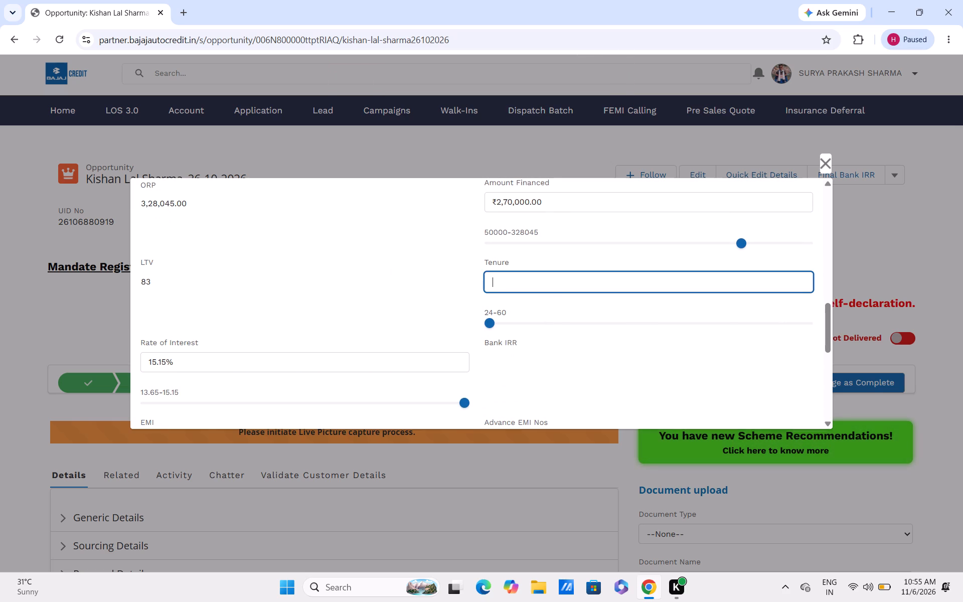
pyautogui.write('36')
# Lower the Rate of Interest to 14.01% within the scheme's allowed range.
pyautogui.moveTo(828, 332); pyautogui.dragTo(828, 344)
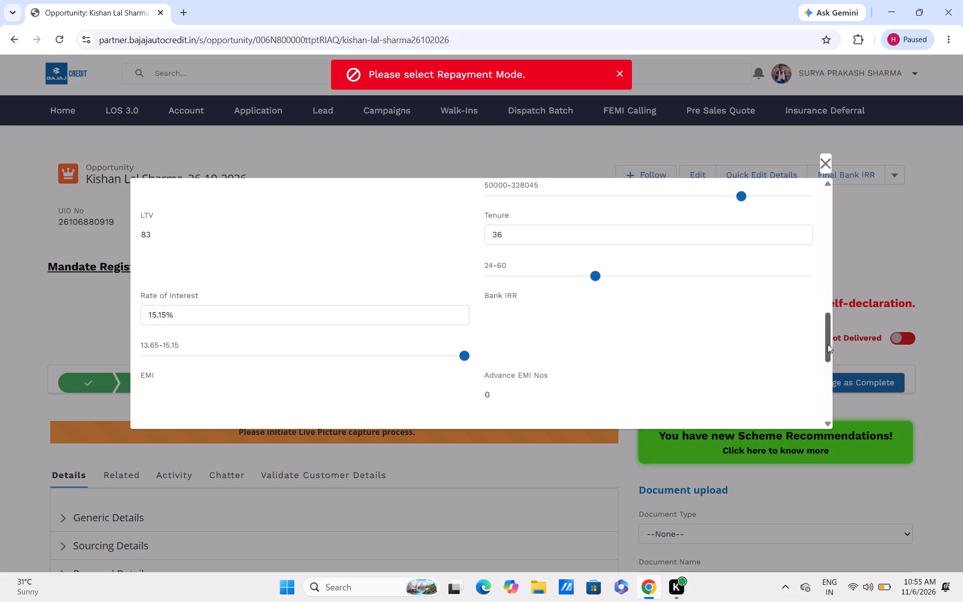
pyautogui.moveTo(828, 344); pyautogui.dragTo(830, 359)
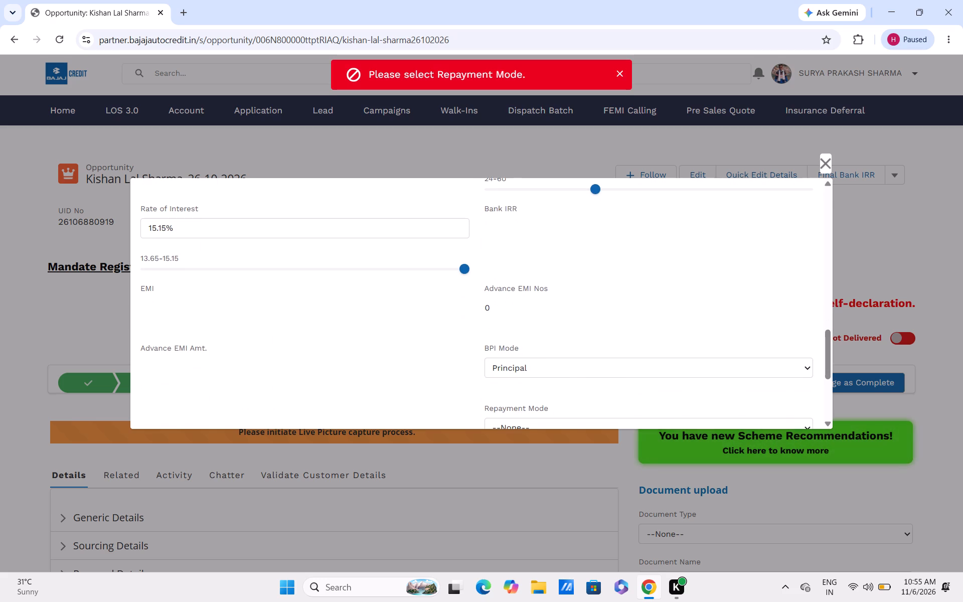
pyautogui.click(213, 232)
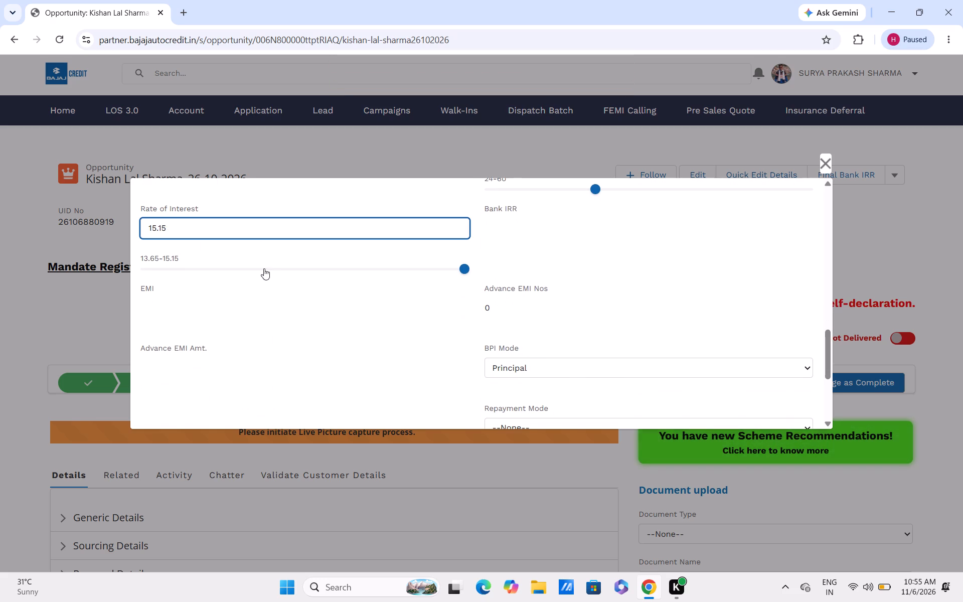
pyautogui.click(263, 269)
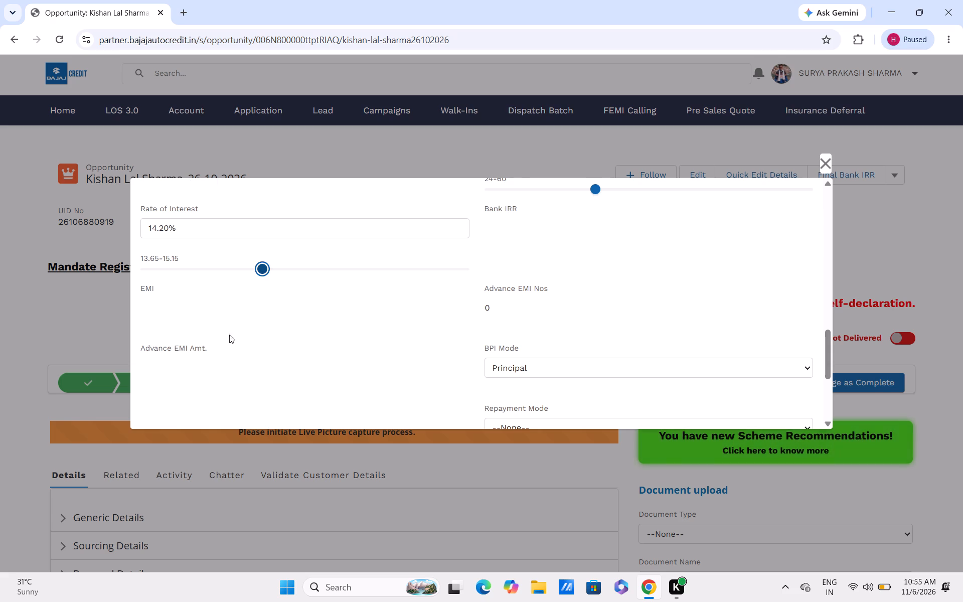
pyautogui.click(253, 271)
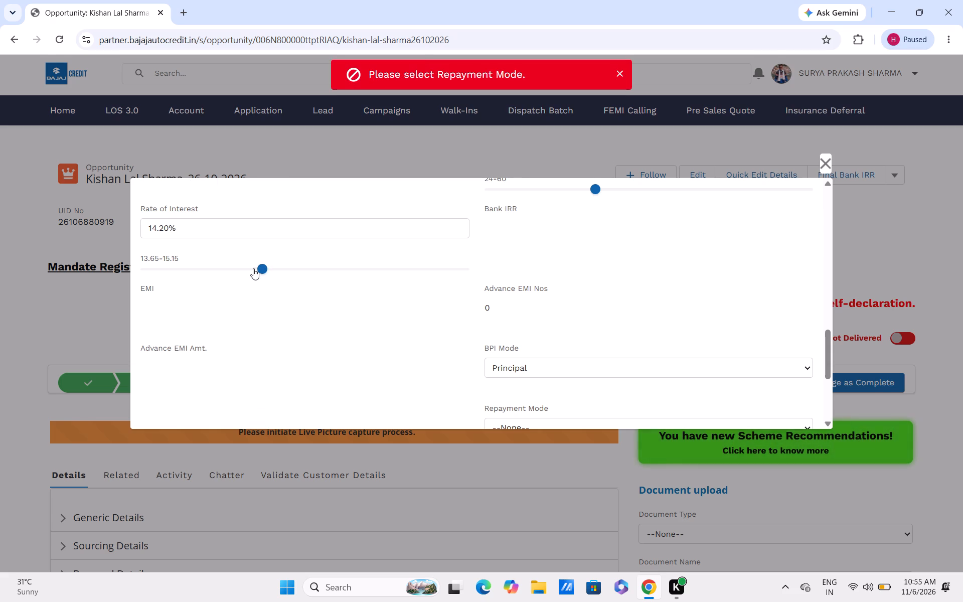
pyautogui.click(253, 268)
pyautogui.click(242, 266)
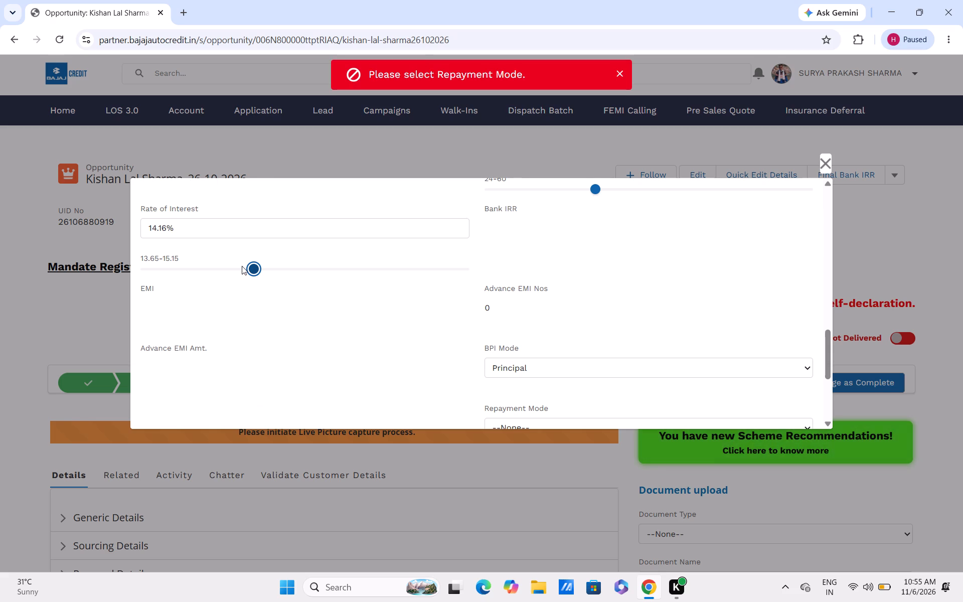
pyautogui.click(242, 266)
pyautogui.click(238, 267)
pyautogui.click(224, 268)
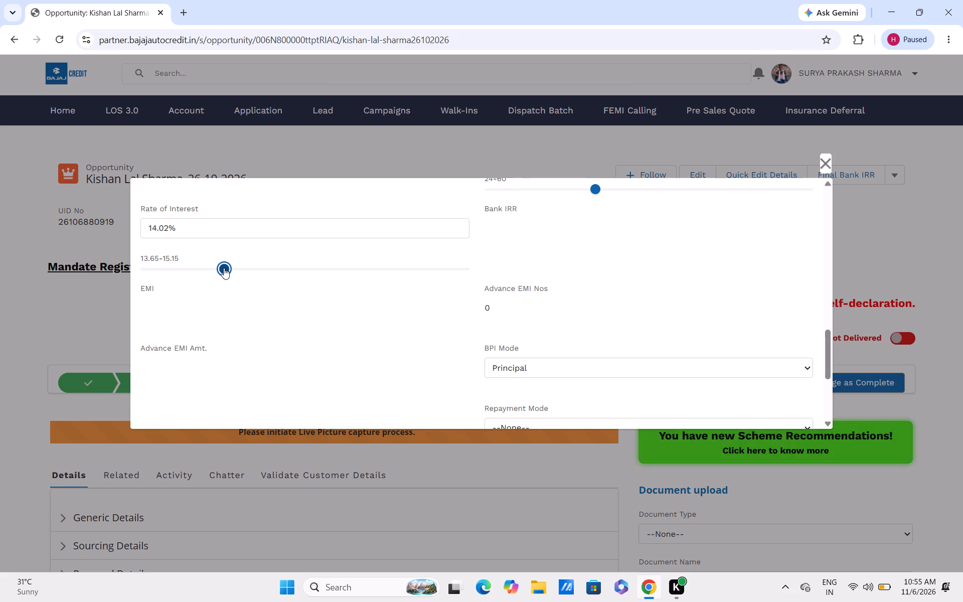
pyautogui.click(212, 267)
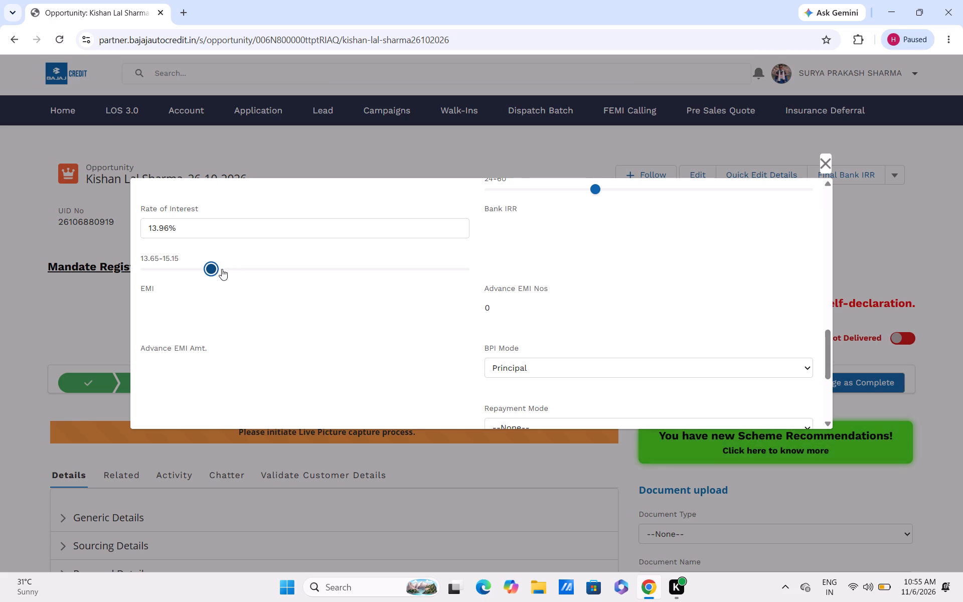
pyautogui.click(222, 269)
pyautogui.click(217, 266)
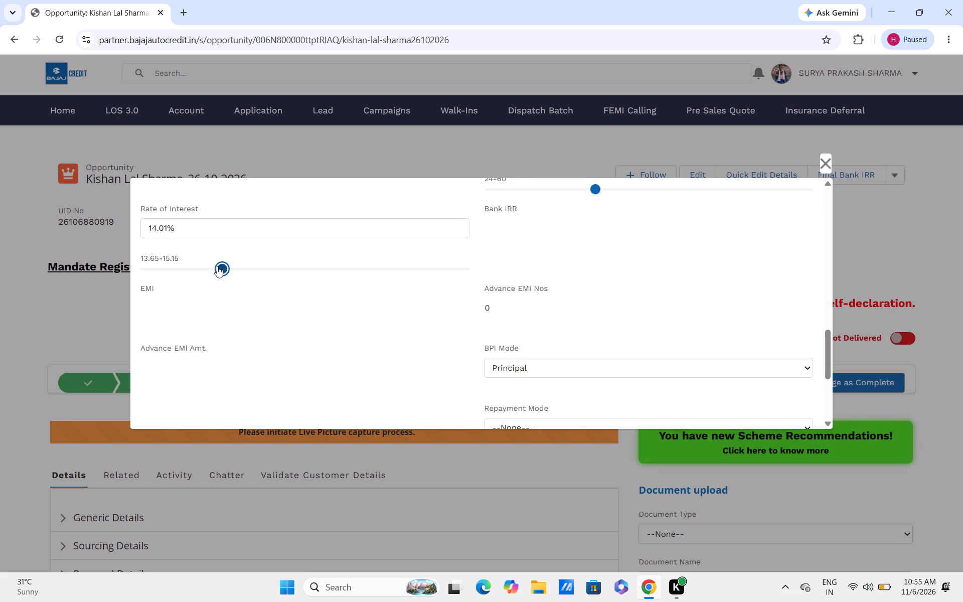
pyautogui.tripleClick(217, 266)
pyautogui.doubleClick(217, 266)
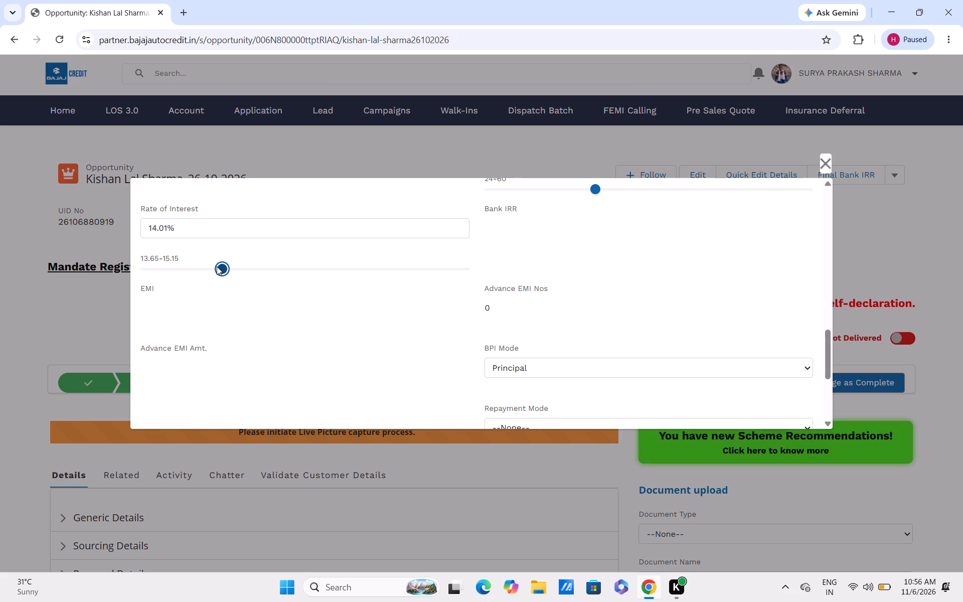
pyautogui.click(216, 266)
pyautogui.click(214, 266)
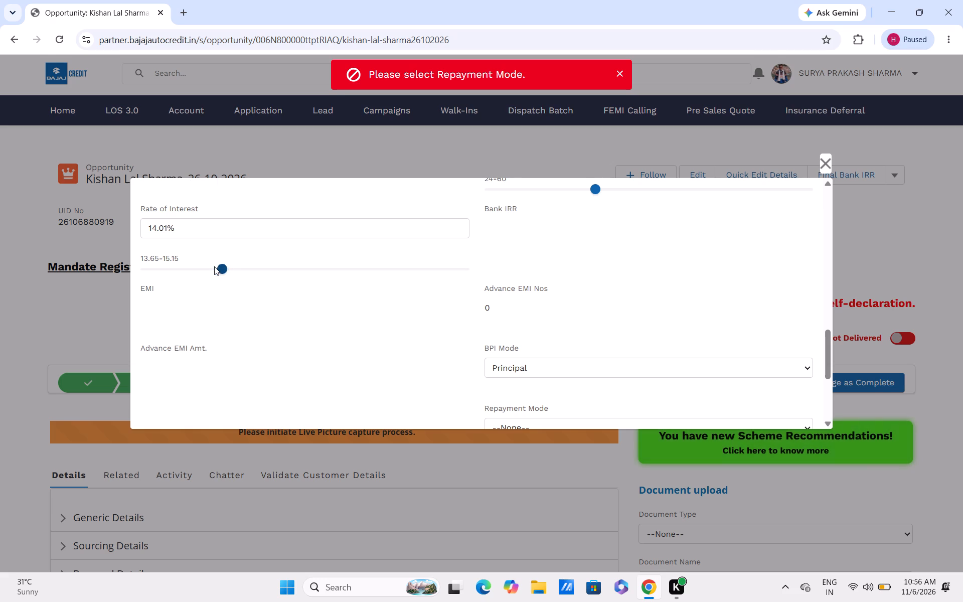
pyautogui.doubleClick(214, 266)
# Set the Business Model to NDCC and the Repayment Mode to ACH in the Re-Appraise form, and submit it.
pyautogui.moveTo(825, 354); pyautogui.dragTo(821, 378)
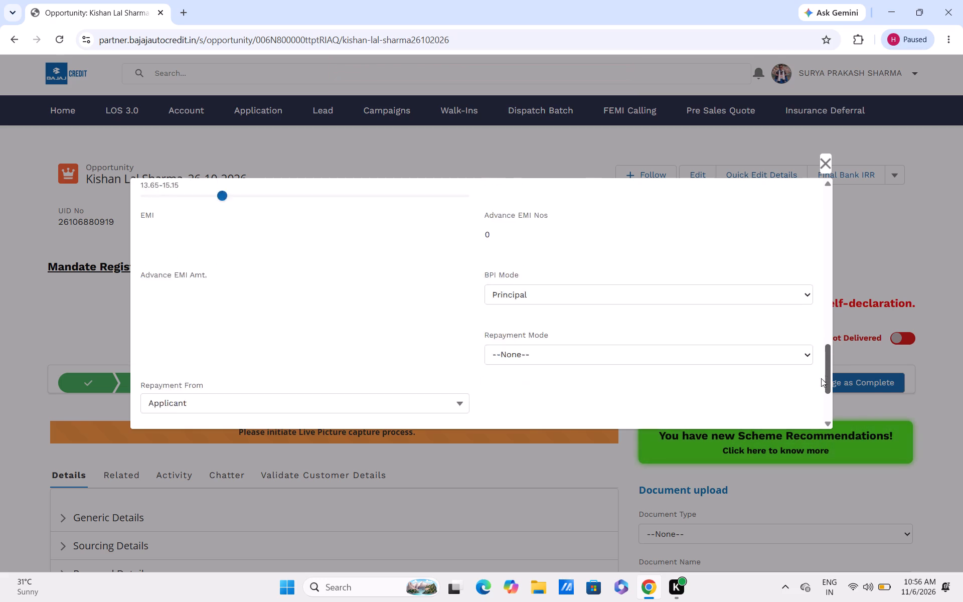
pyautogui.moveTo(821, 378); pyautogui.dragTo(821, 399)
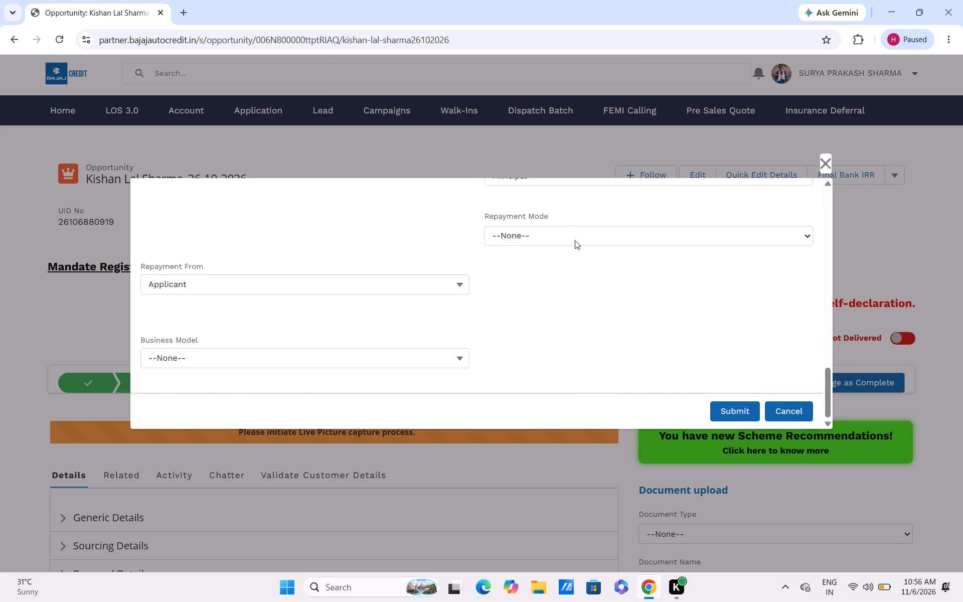
pyautogui.click(575, 240)
pyautogui.click(562, 262)
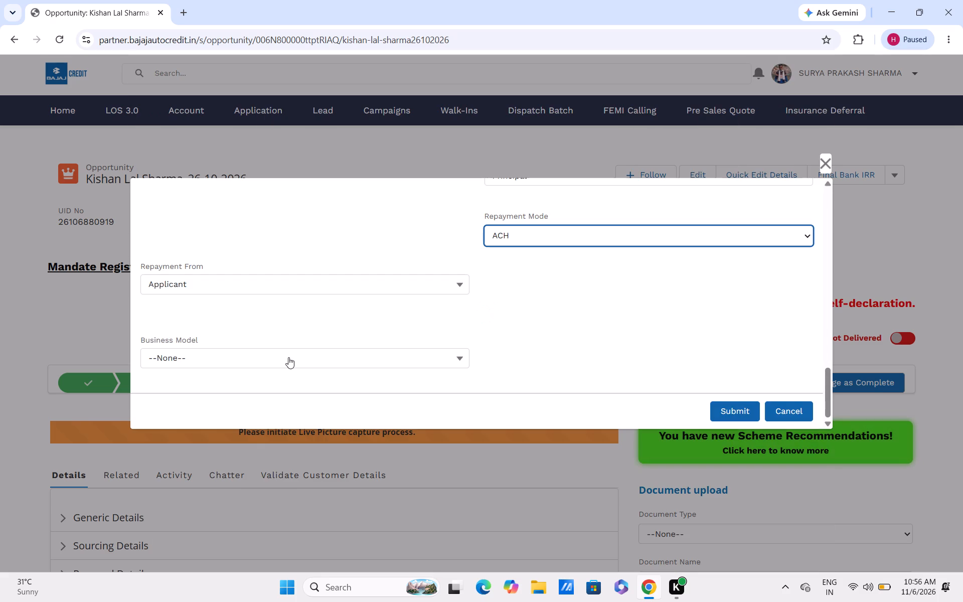
pyautogui.click(288, 357)
pyautogui.click(266, 397)
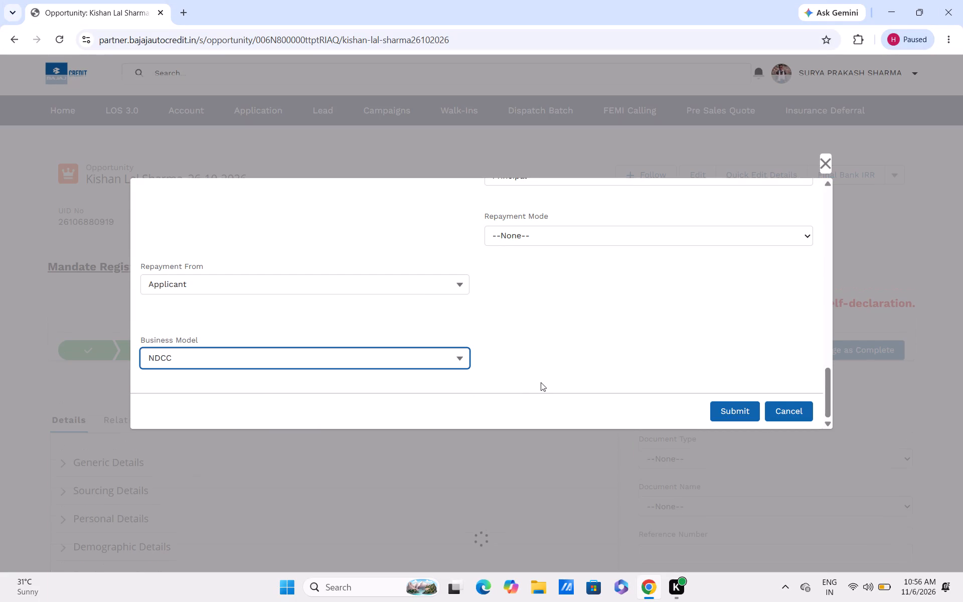
pyautogui.click(643, 240)
pyautogui.click(593, 274)
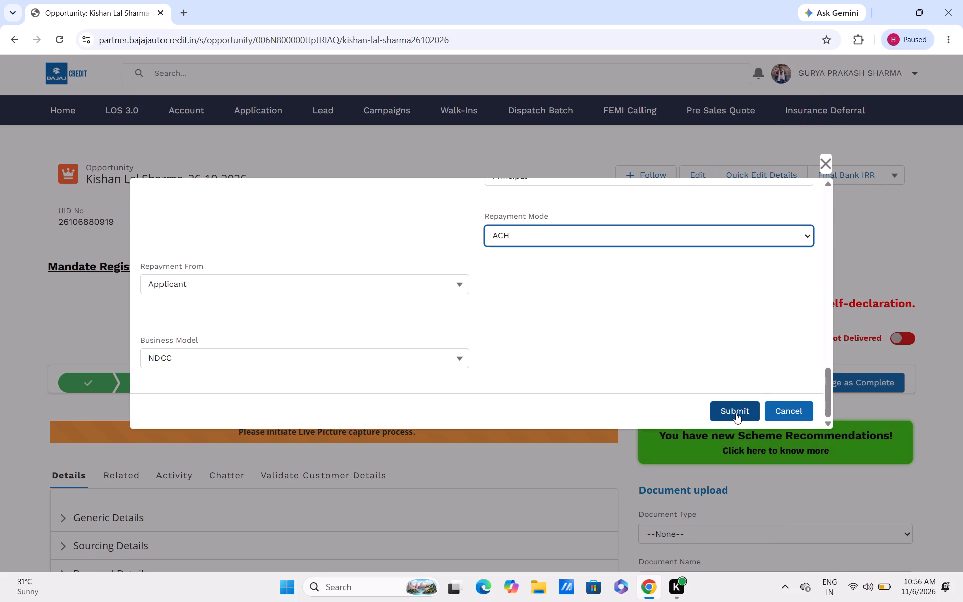
pyautogui.click(735, 412)
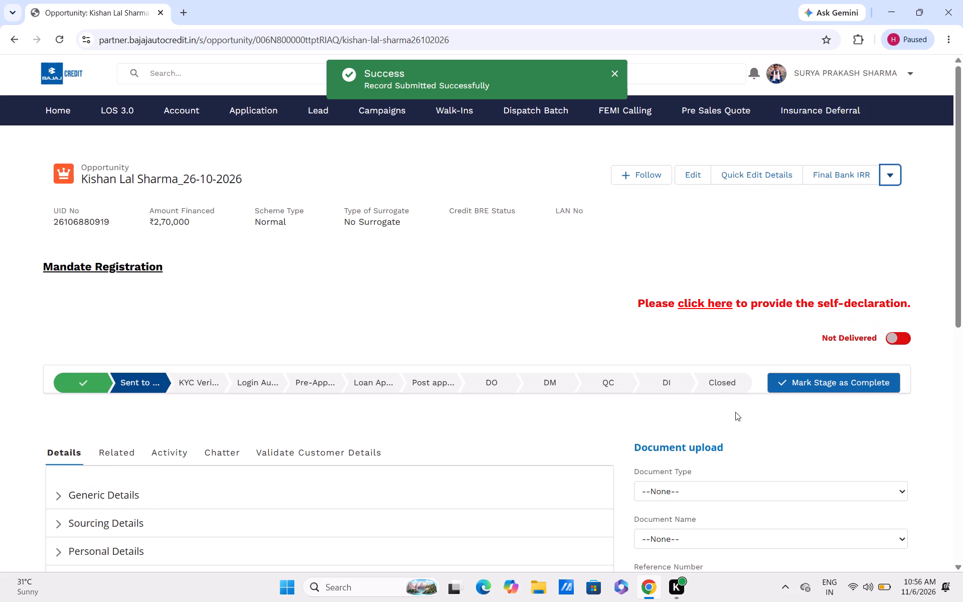
# Open the re-appraised opportunity record for editing.
pyautogui.moveTo(955, 305); pyautogui.dragTo(950, 339)
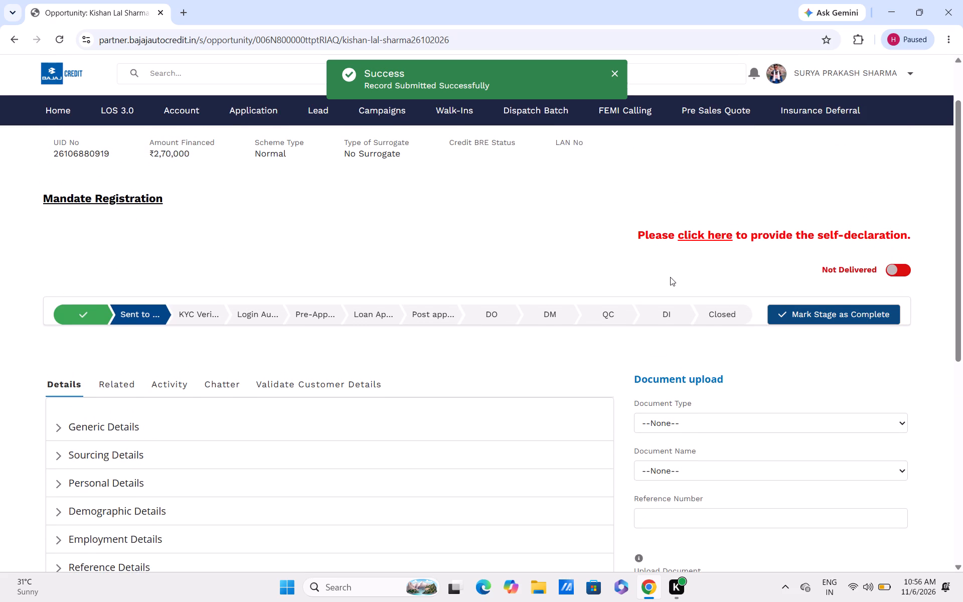
pyautogui.moveTo(958, 229); pyautogui.dragTo(957, 205)
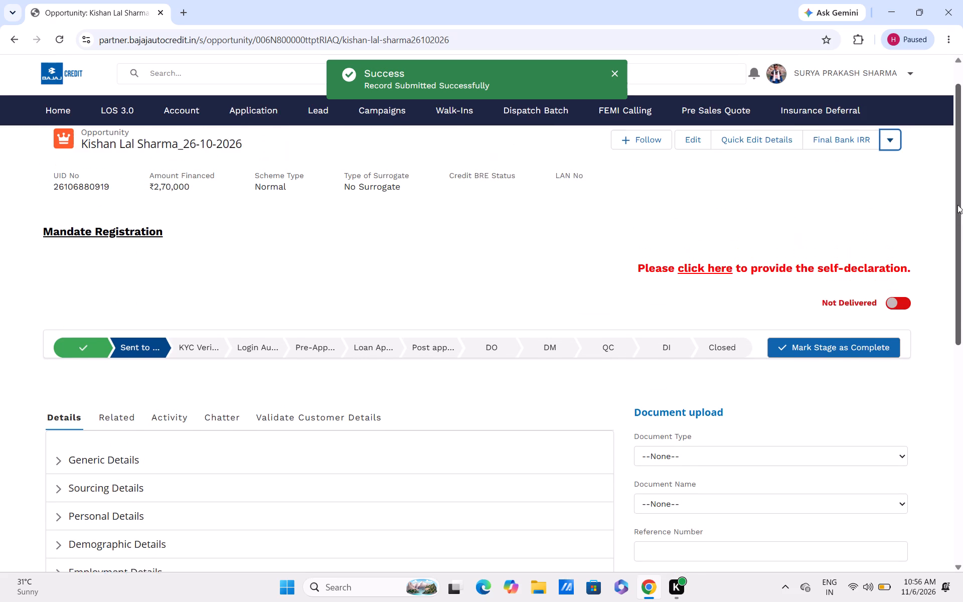
pyautogui.moveTo(957, 205); pyautogui.dragTo(958, 150)
pyautogui.click(699, 179)
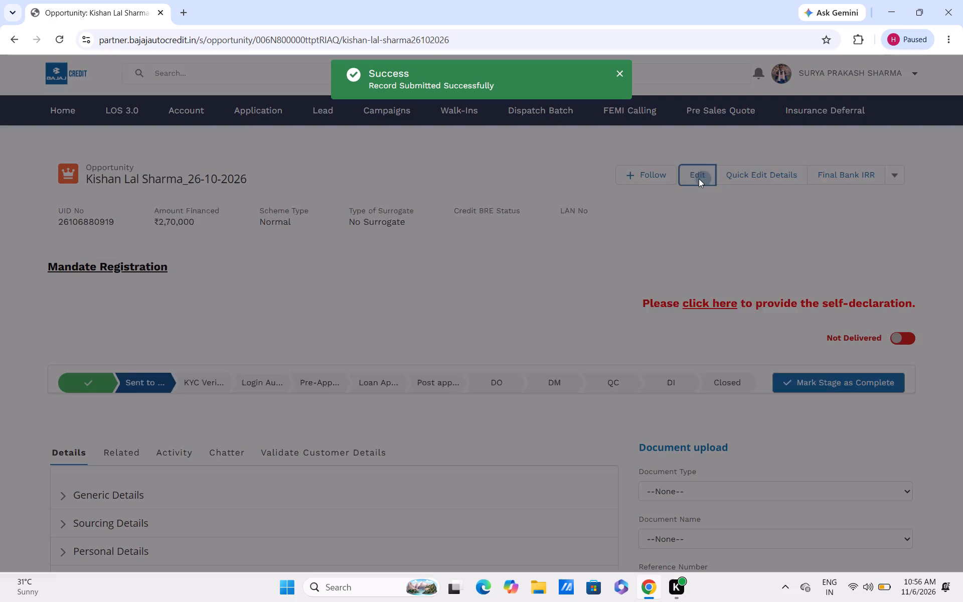
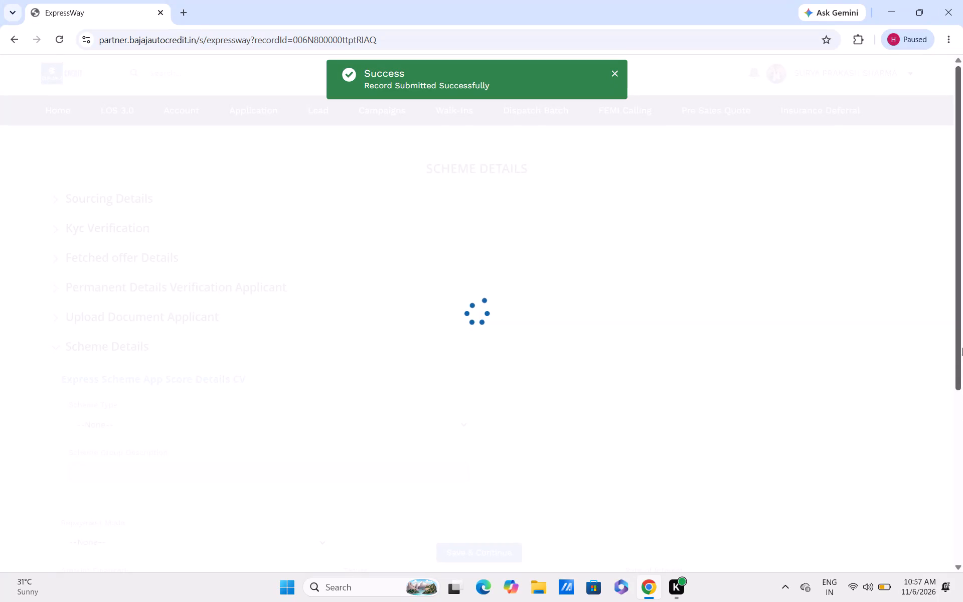
# Save the Scheme Details of the re-appraised loan and continue to the next stage of the application.
pyautogui.moveTo(956, 359); pyautogui.dragTo(948, 402)
pyautogui.moveTo(948, 402); pyautogui.dragTo(955, 601)
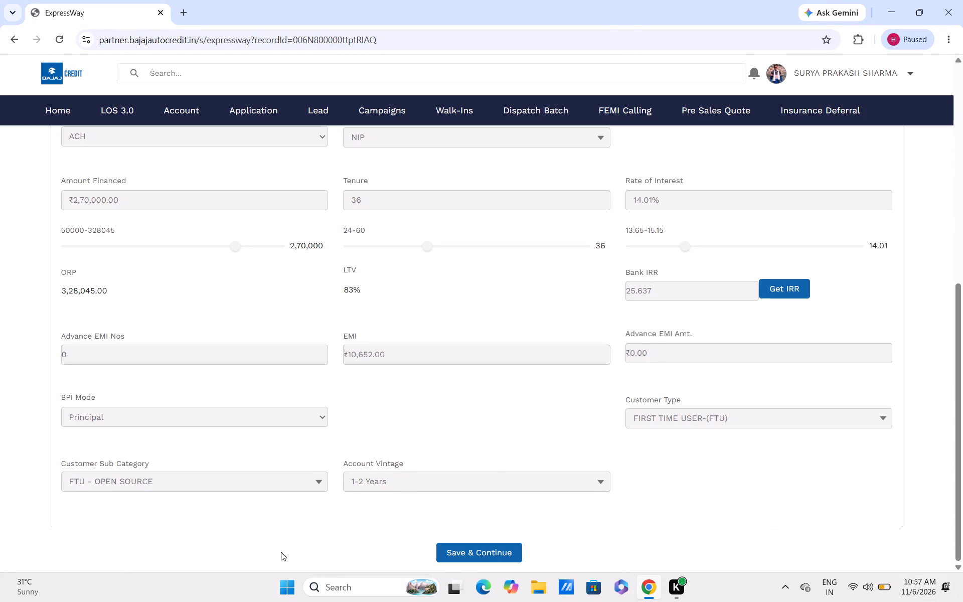
pyautogui.click(479, 552)
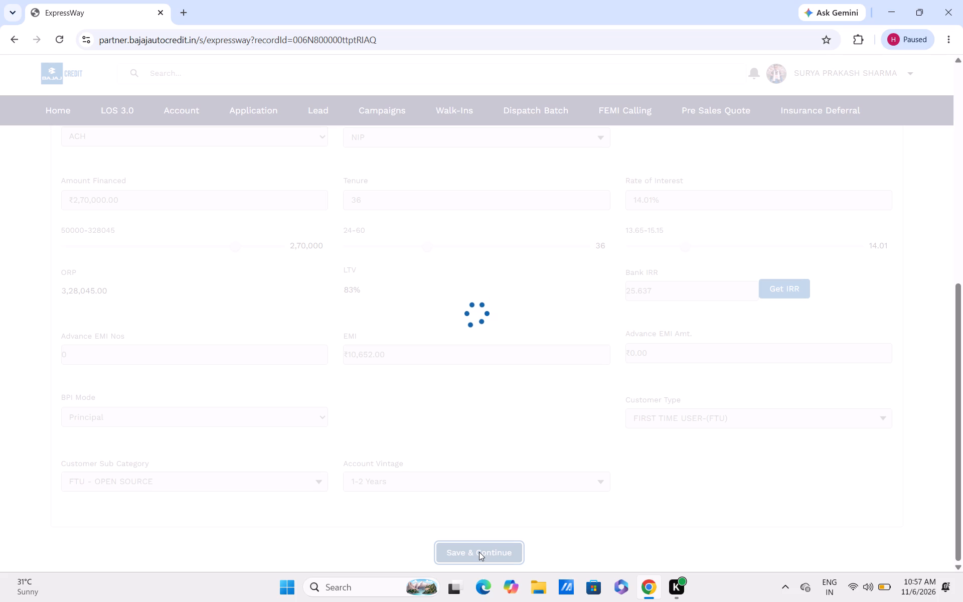
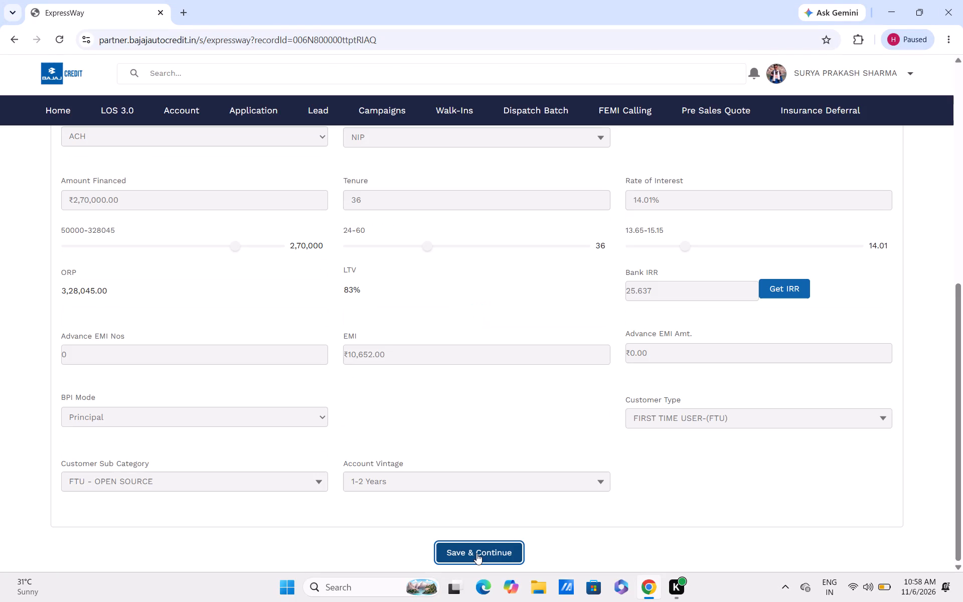
# Save the Scheme Details and continue the re-appraised application.
pyautogui.click(476, 553)
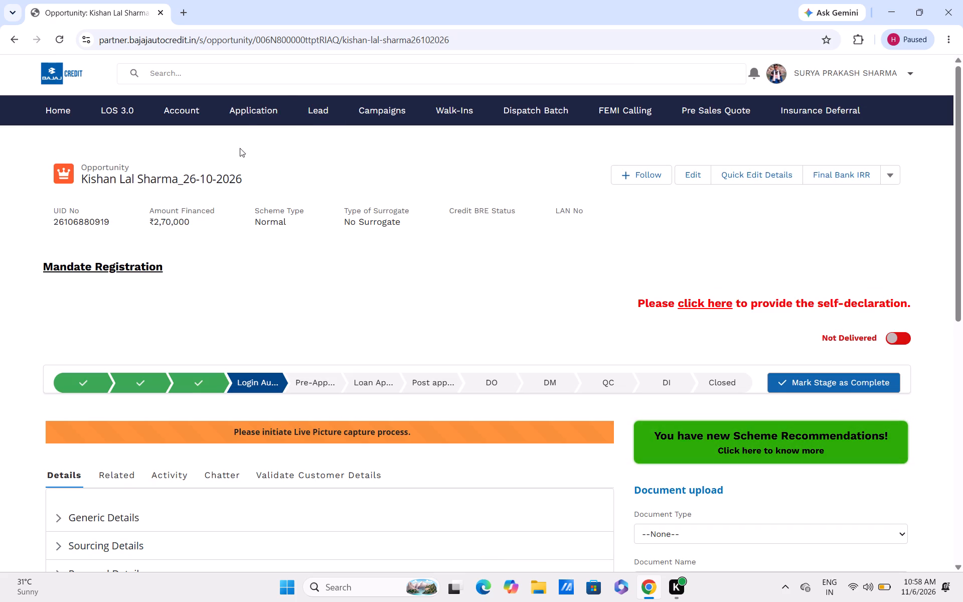
# Open the application dated 29-10-2026 from the recently viewed applications list.
pyautogui.click(251, 111)
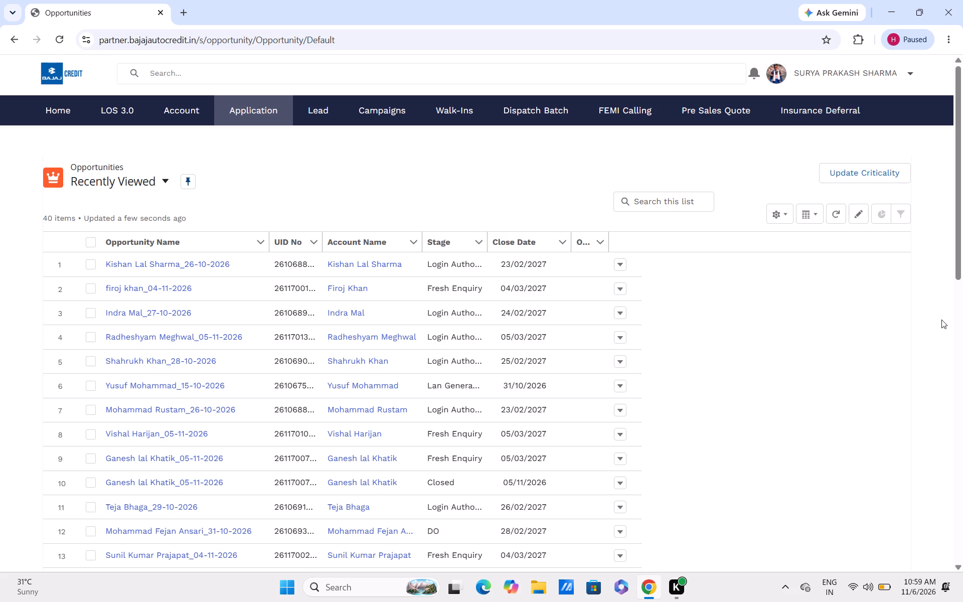
pyautogui.moveTo(961, 270); pyautogui.dragTo(962, 312)
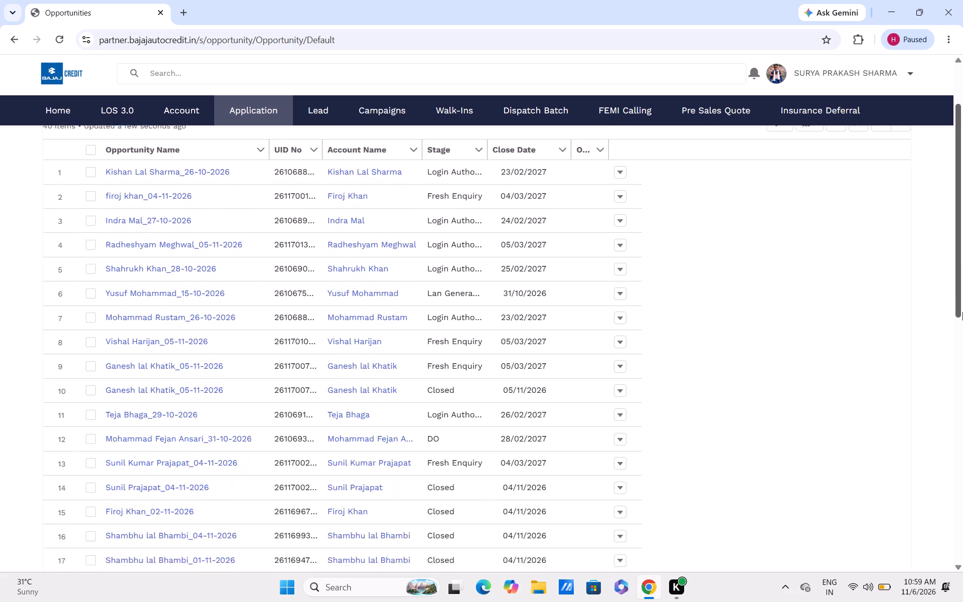
pyautogui.moveTo(962, 312); pyautogui.dragTo(962, 338)
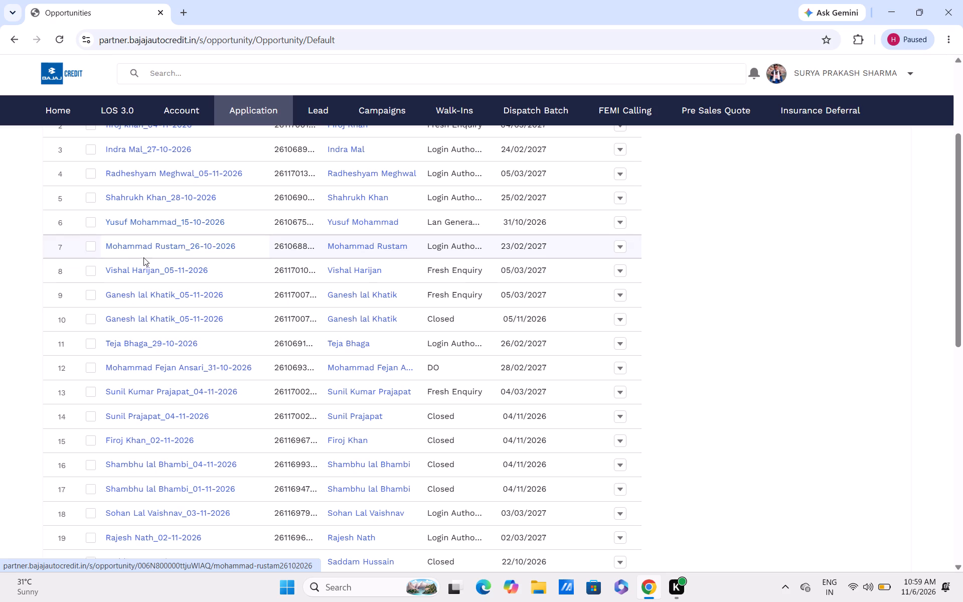
pyautogui.click(140, 345)
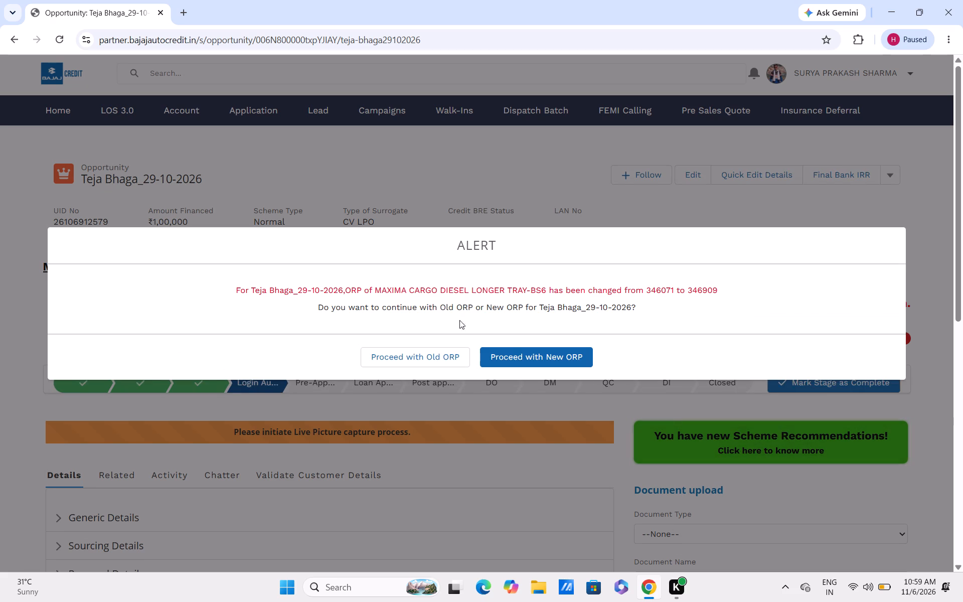
# Proceed with the new ORP for the MAXIMA CARGO DIESEL LONGER TRAY-BS6 and accept the irreversible update.
pyautogui.click(539, 357)
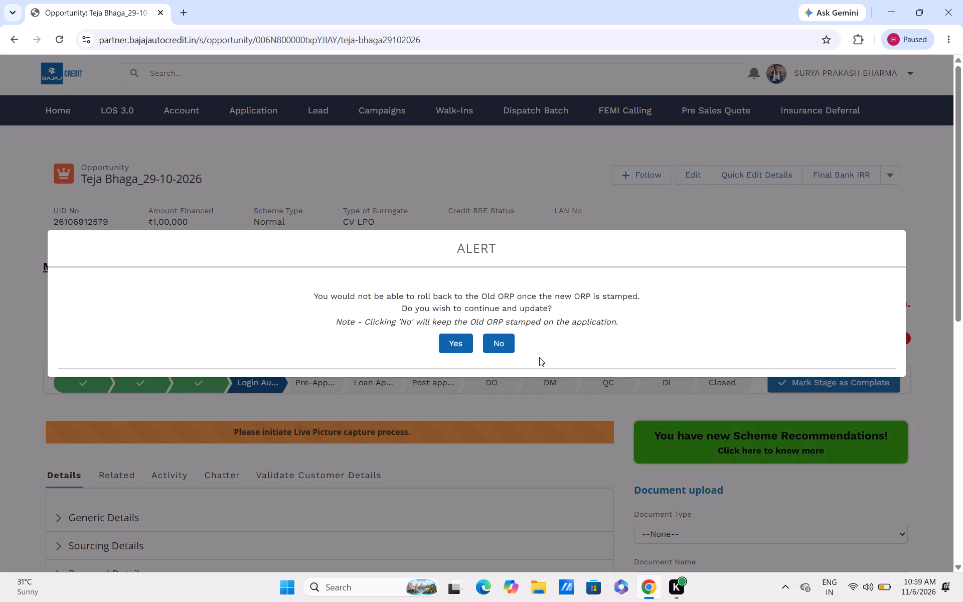
pyautogui.click(453, 343)
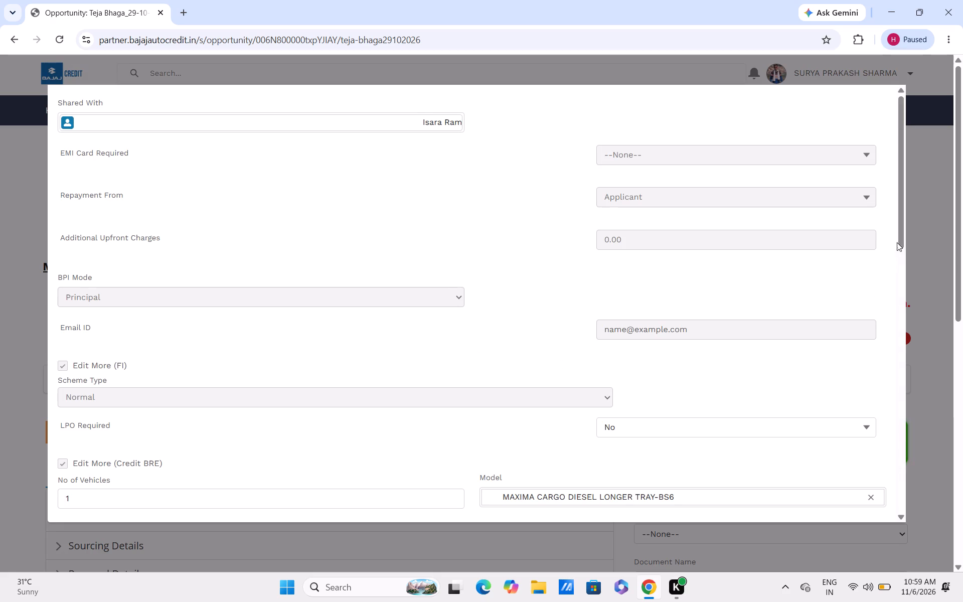
# Replace the loan's scheme by searching for 90% and choosing 3W/90%/13.65-15.15%RI/1%PF-226992.
pyautogui.moveTo(903, 239); pyautogui.dragTo(913, 333)
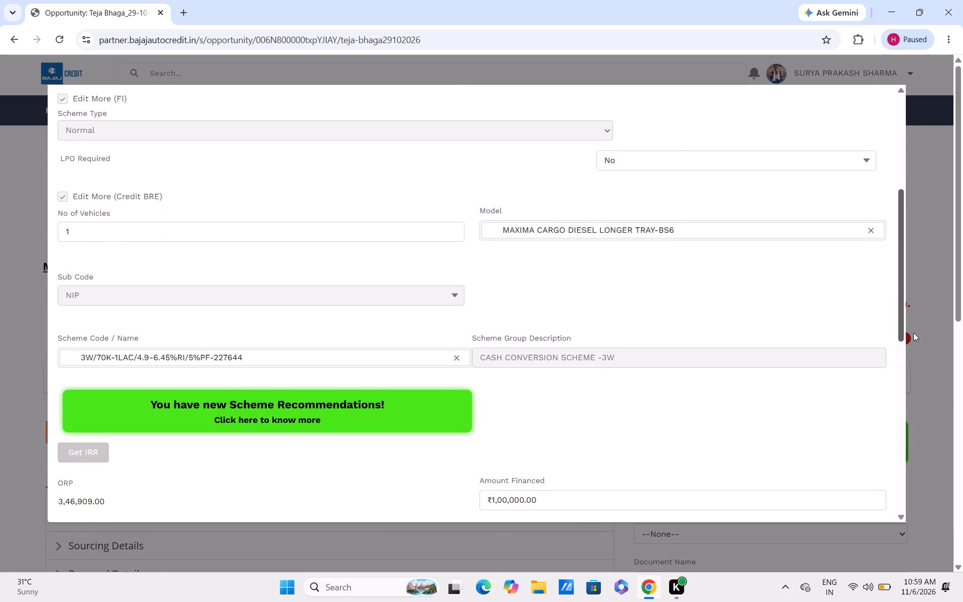
pyautogui.moveTo(913, 333); pyautogui.dragTo(923, 376)
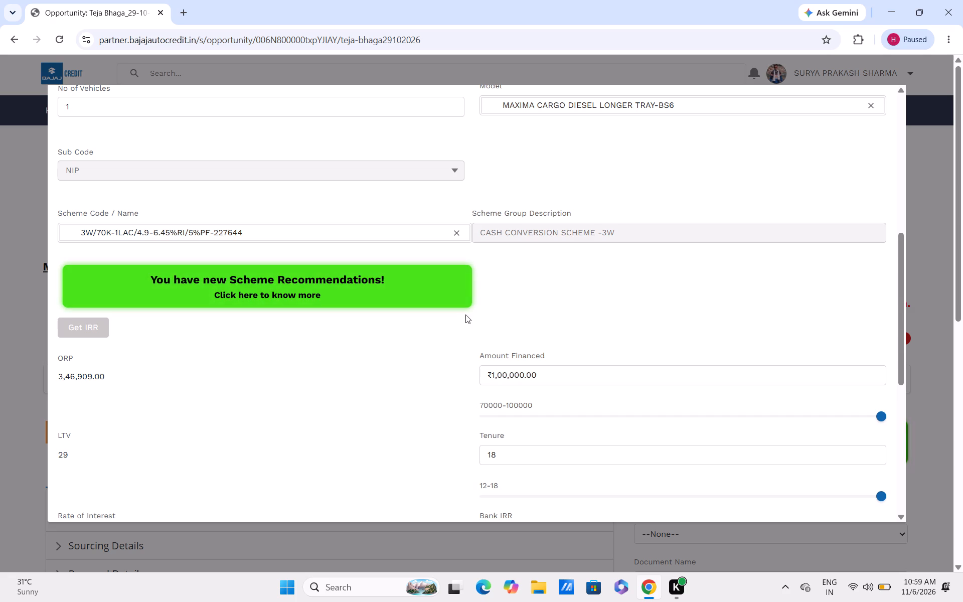
pyautogui.click(456, 234)
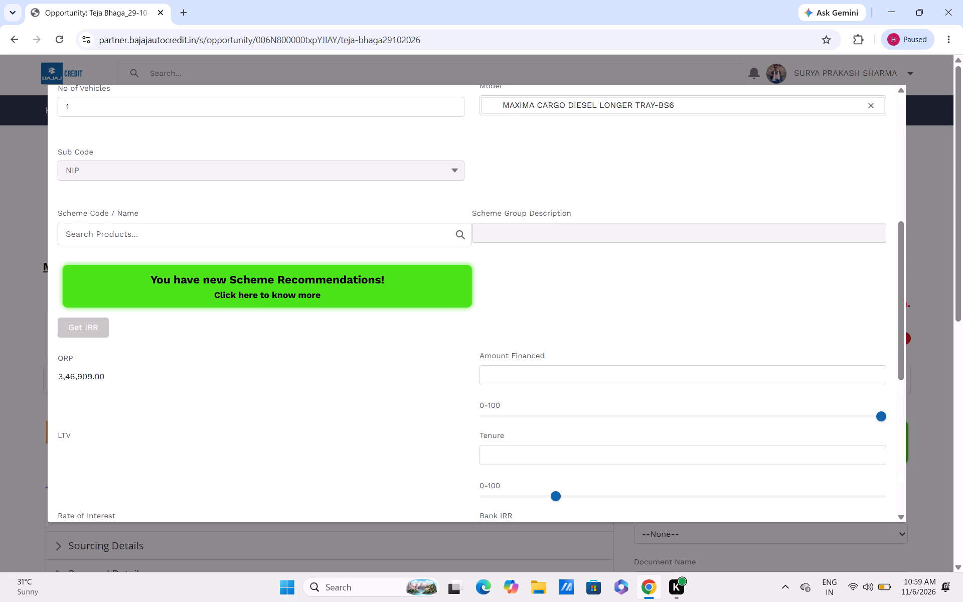
pyautogui.click(173, 237)
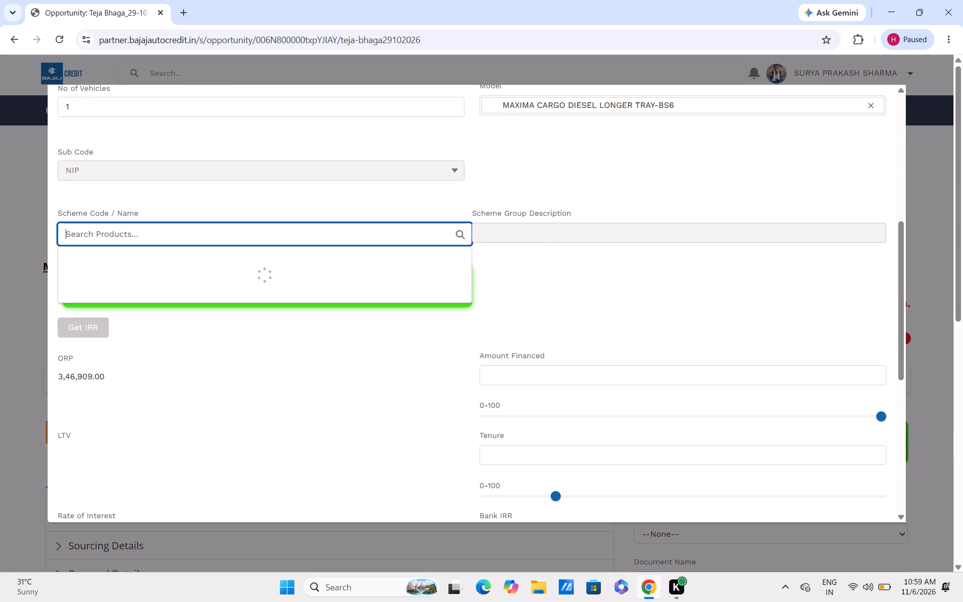
pyautogui.write('90')
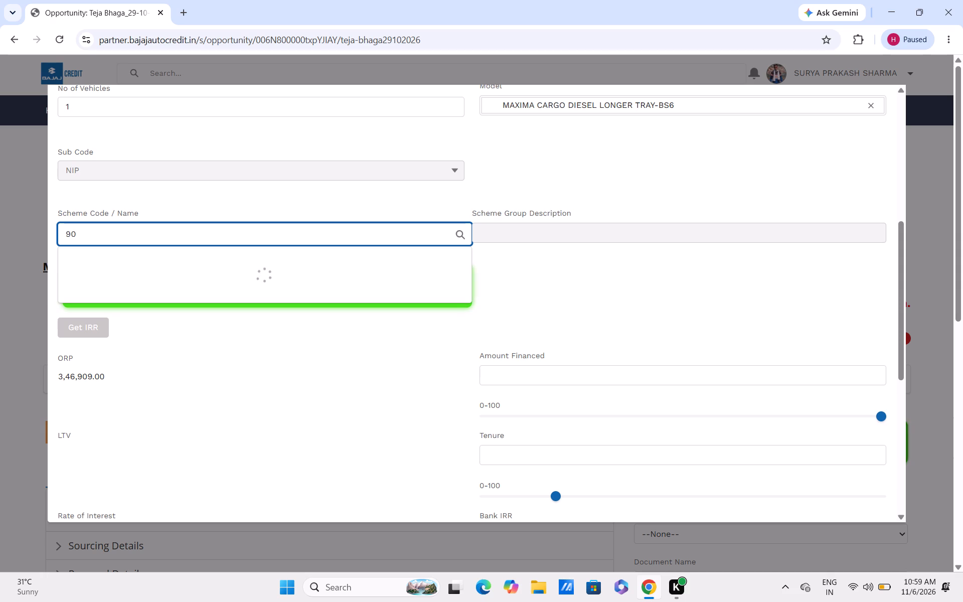
pyautogui.write('^%')
pyautogui.press('BackSpace')
pyautogui.press('BackSpace')
pyautogui.hotkey('shift', '%')
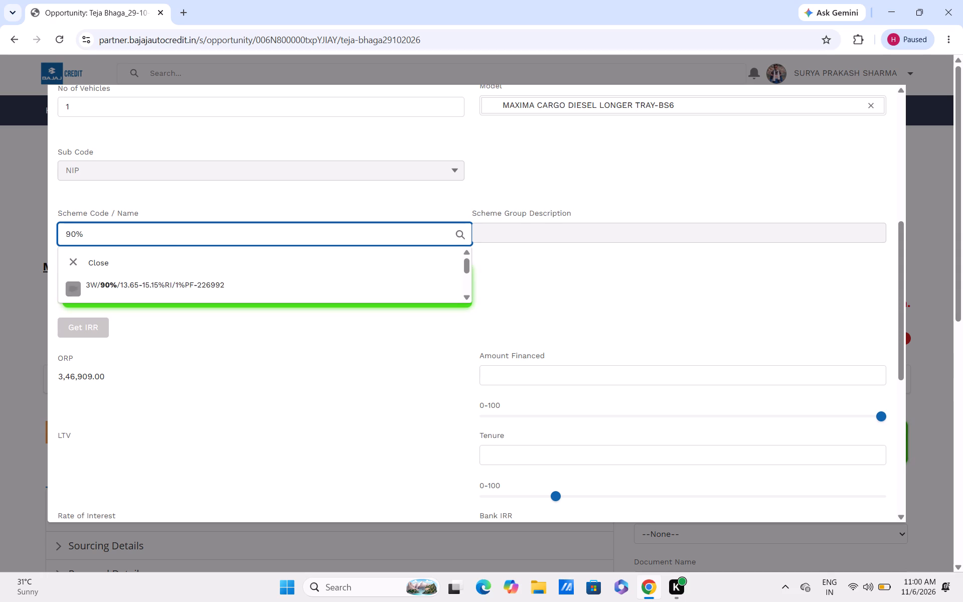
pyautogui.click(148, 292)
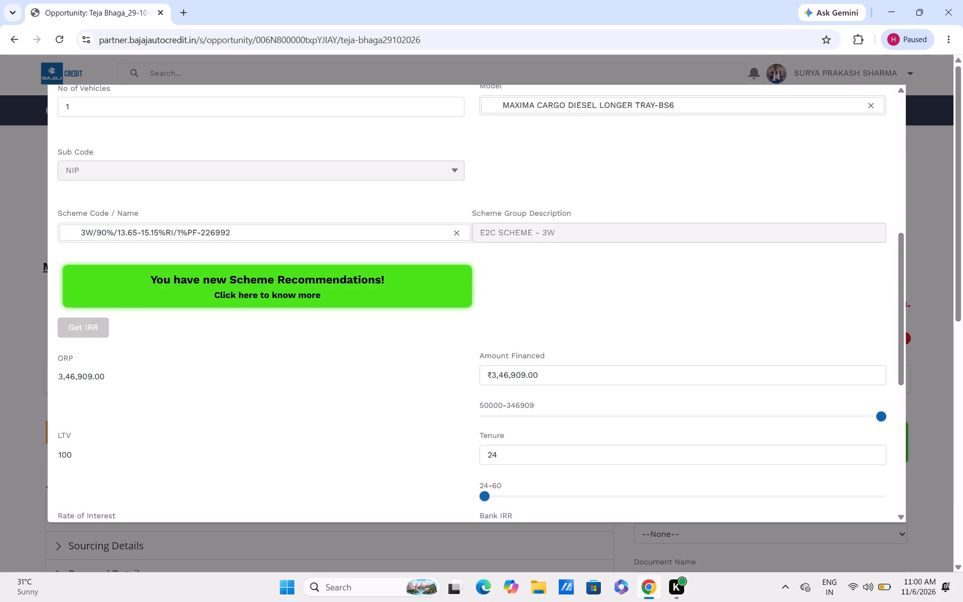
# Set the Amount Financed to ₹2,90,000.
pyautogui.click(552, 381)
pyautogui.press('BackSpace')
pyautogui.press('BackSpace')
pyautogui.press('BackSpace')
pyautogui.press('BackSpace')
pyautogui.press('BackSpace')
pyautogui.press('BackSpace')
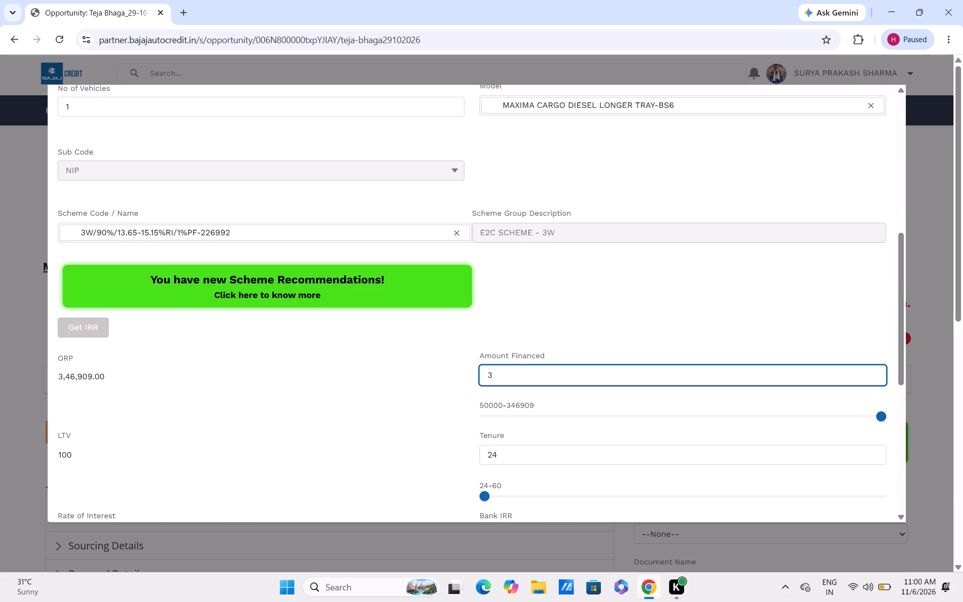
pyautogui.press('BackSpace')
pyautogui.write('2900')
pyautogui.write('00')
# Set the loan Tenure to 36.
pyautogui.click(558, 462)
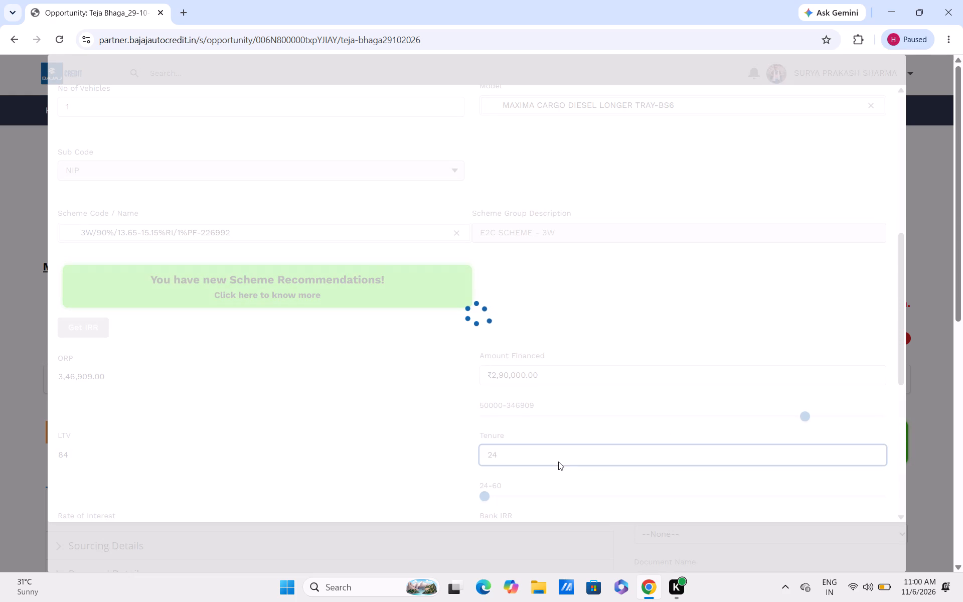
pyautogui.press('BackSpace')
pyautogui.press('BackSpace')
pyautogui.write('36')
pyautogui.press('BackSpace')
pyautogui.press('BackSpace')
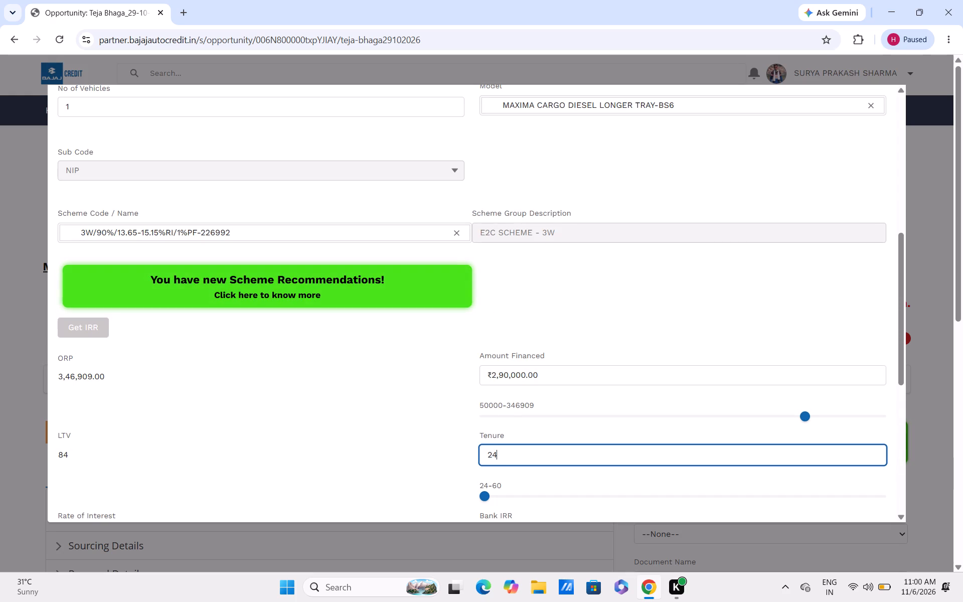
pyautogui.press('BackSpace')
pyautogui.press('BackSpace')
pyautogui.write('36')
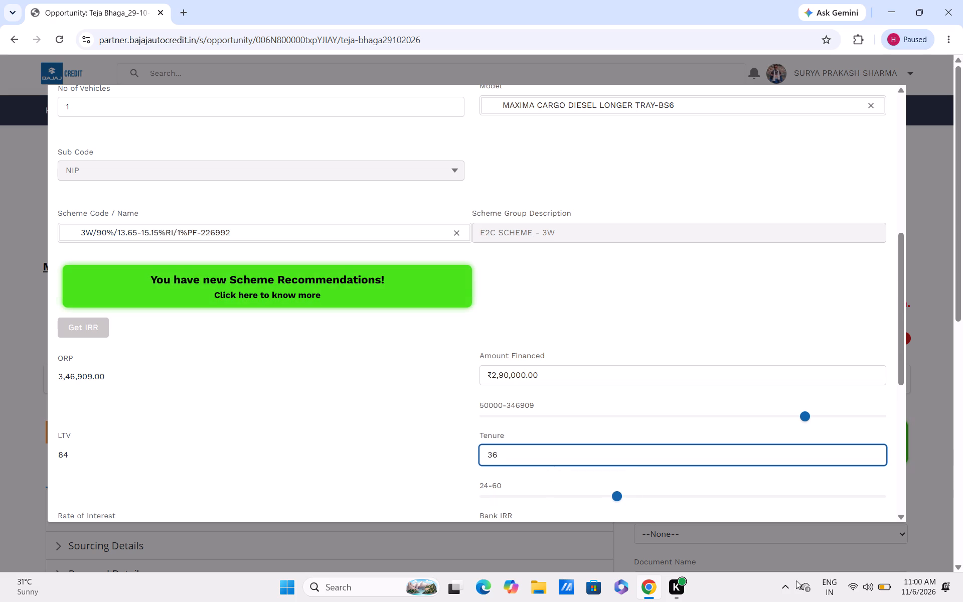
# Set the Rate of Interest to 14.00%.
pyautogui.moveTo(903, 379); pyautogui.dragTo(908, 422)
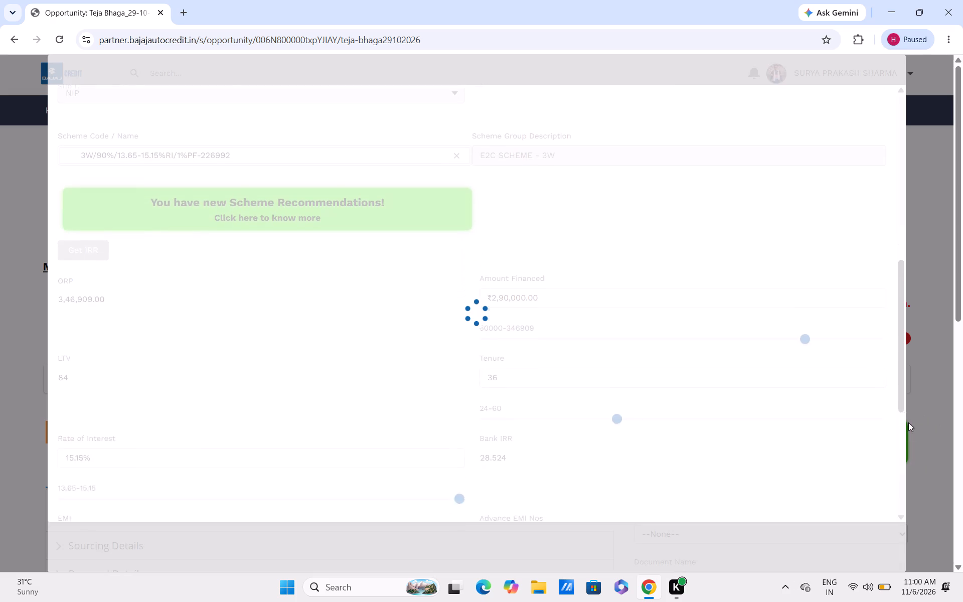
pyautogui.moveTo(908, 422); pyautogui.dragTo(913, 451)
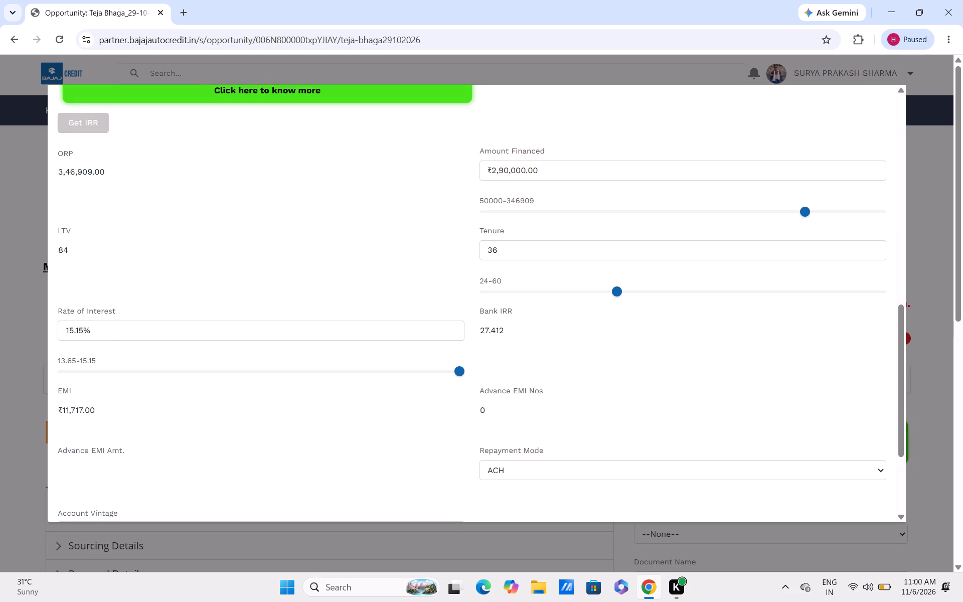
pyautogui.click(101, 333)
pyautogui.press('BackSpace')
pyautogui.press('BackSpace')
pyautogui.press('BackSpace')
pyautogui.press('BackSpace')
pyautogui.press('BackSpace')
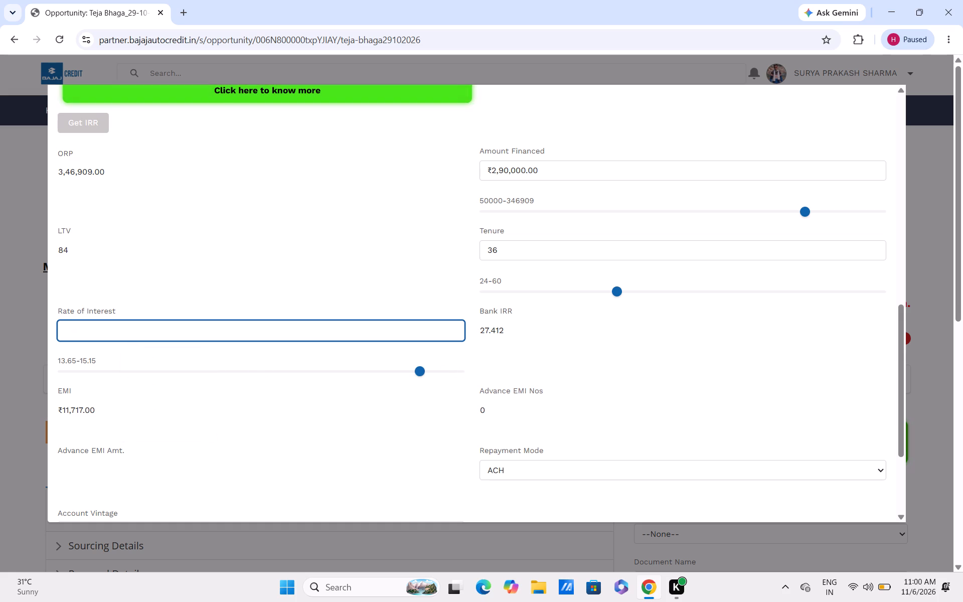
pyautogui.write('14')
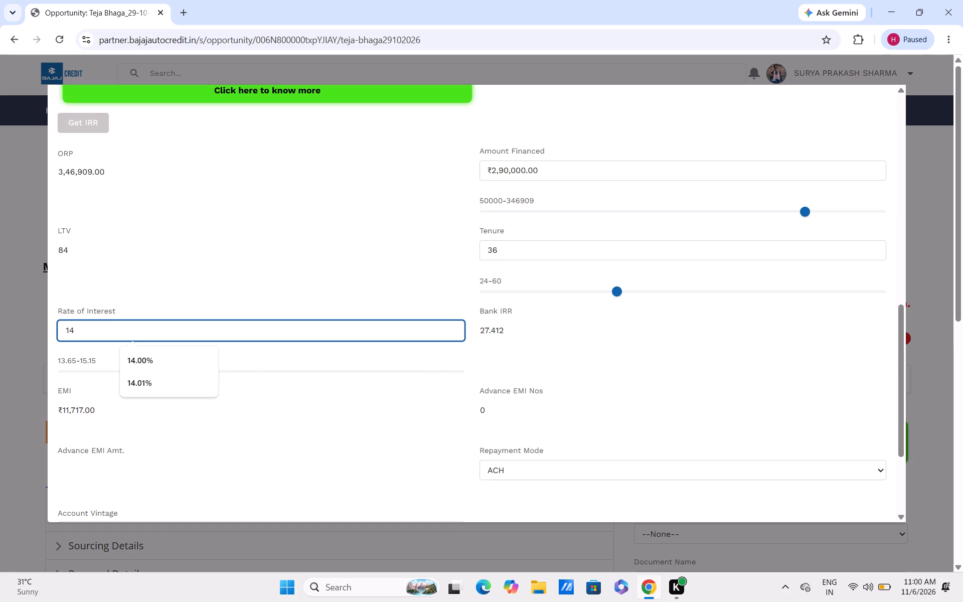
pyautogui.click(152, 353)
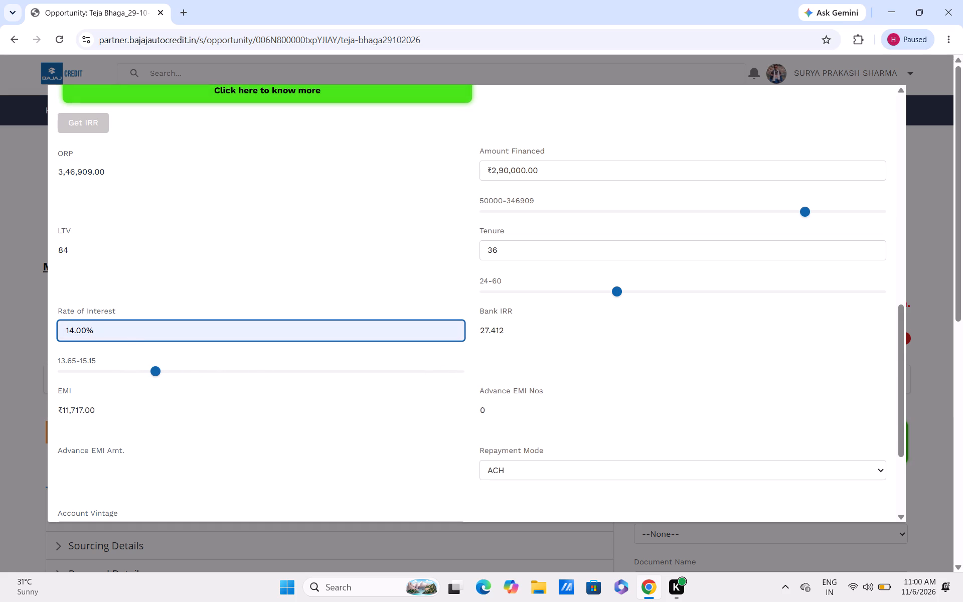
# Lower the Rate of Interest to 13.86% within the scheme's allowed range.
pyautogui.click(140, 369)
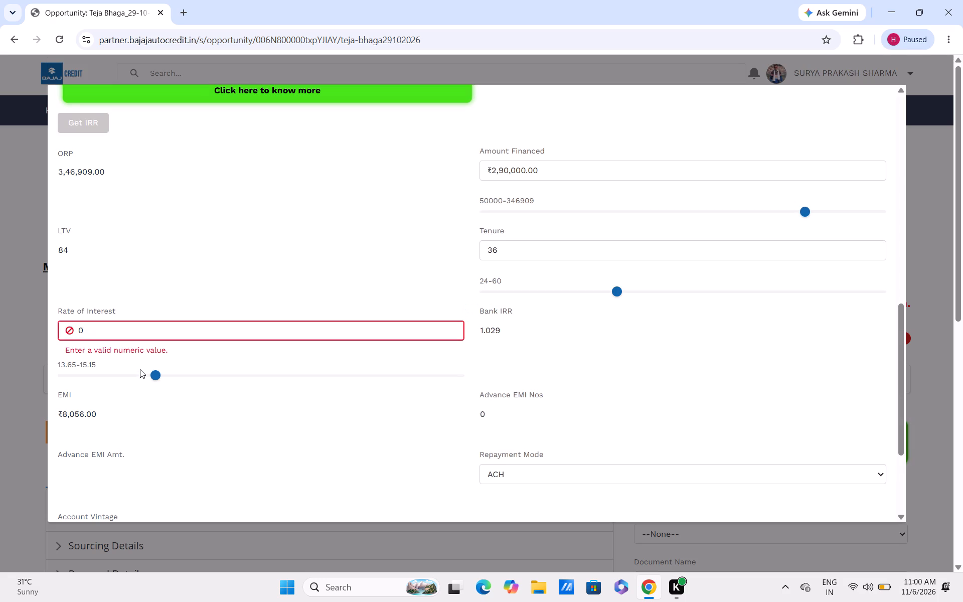
pyautogui.tripleClick(142, 374)
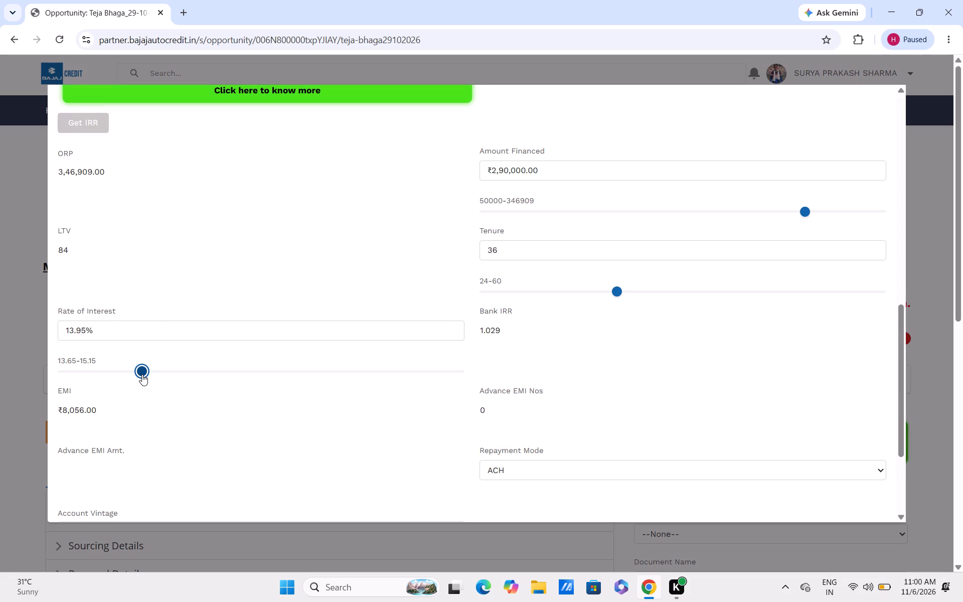
pyautogui.click(117, 369)
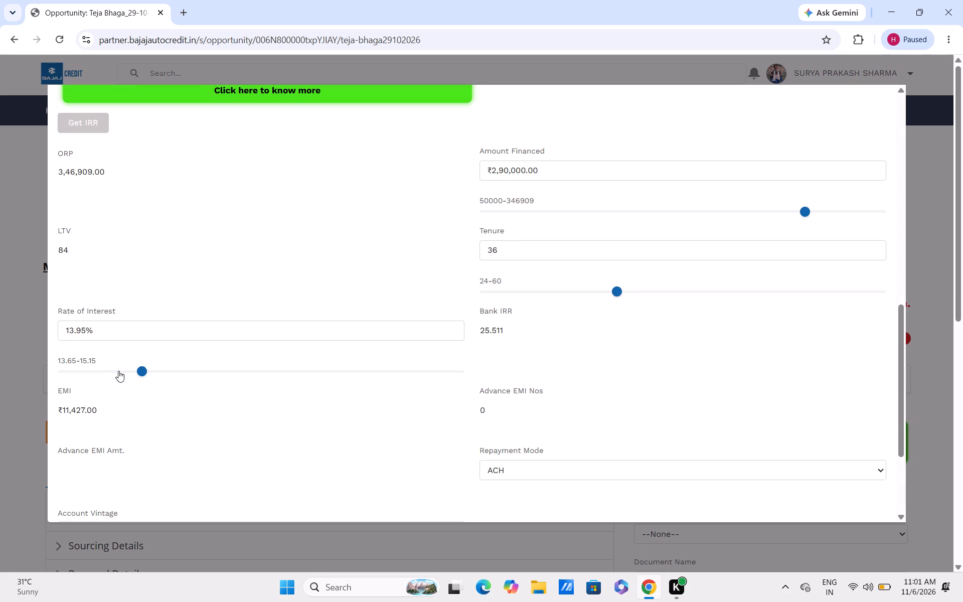
pyautogui.doubleClick(118, 371)
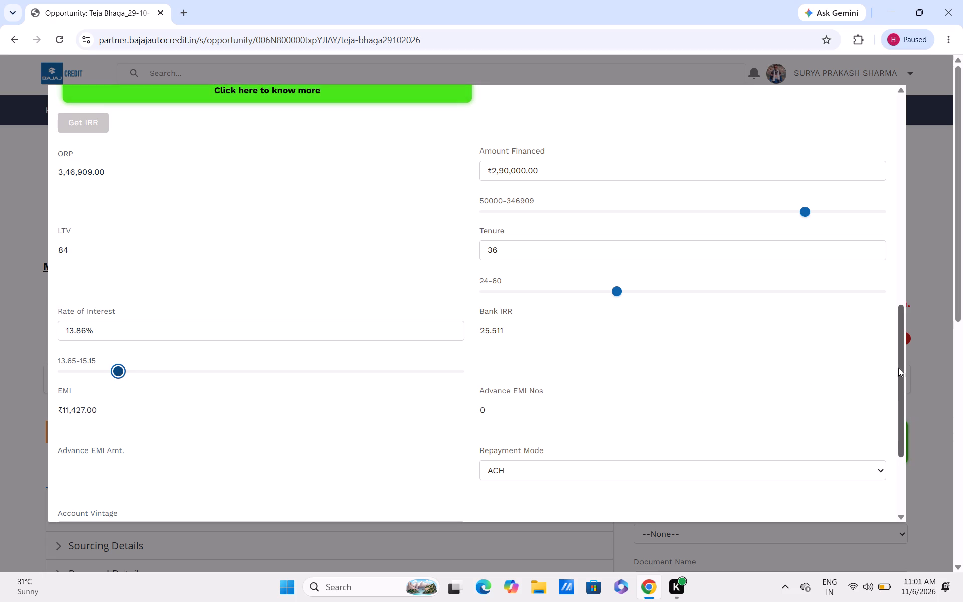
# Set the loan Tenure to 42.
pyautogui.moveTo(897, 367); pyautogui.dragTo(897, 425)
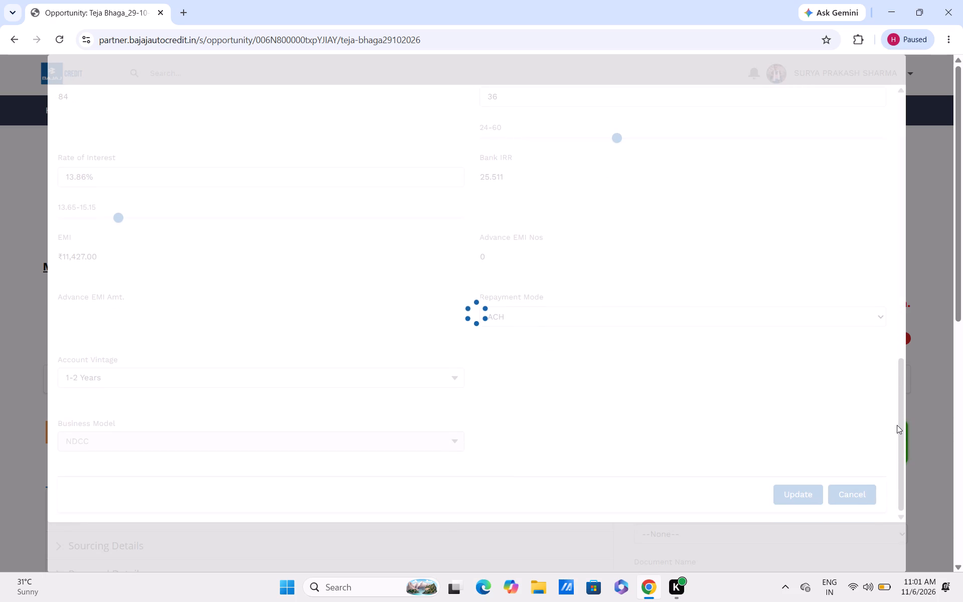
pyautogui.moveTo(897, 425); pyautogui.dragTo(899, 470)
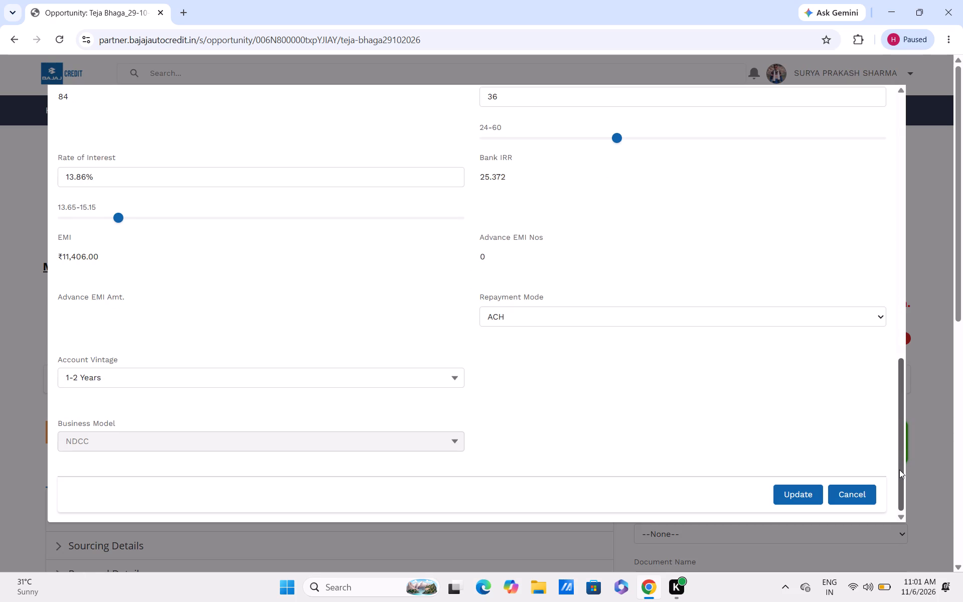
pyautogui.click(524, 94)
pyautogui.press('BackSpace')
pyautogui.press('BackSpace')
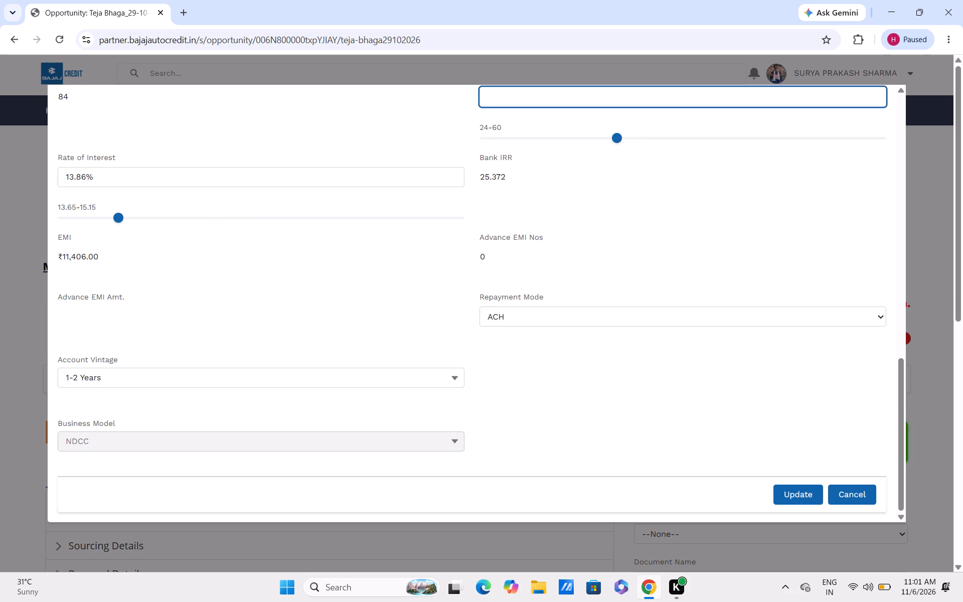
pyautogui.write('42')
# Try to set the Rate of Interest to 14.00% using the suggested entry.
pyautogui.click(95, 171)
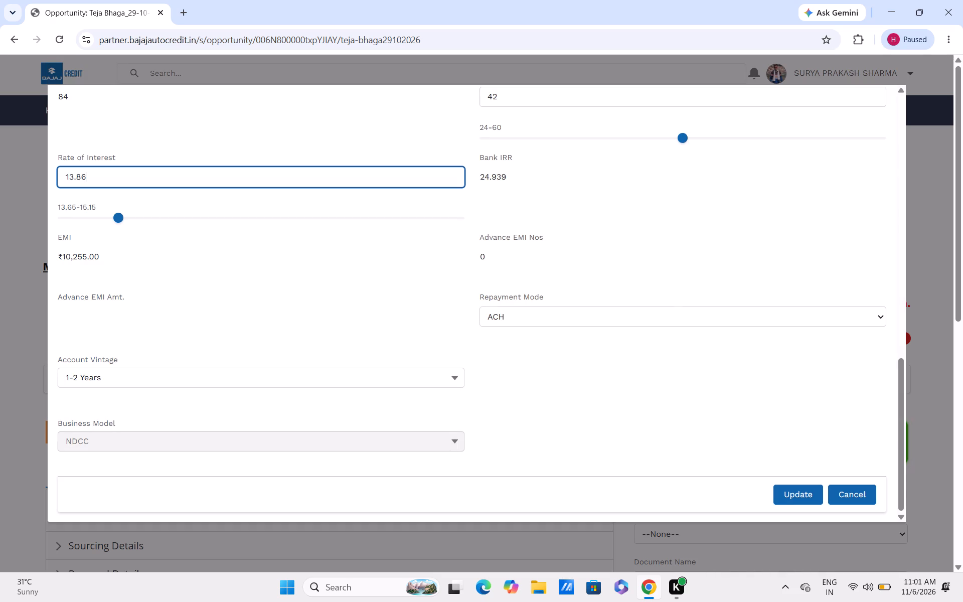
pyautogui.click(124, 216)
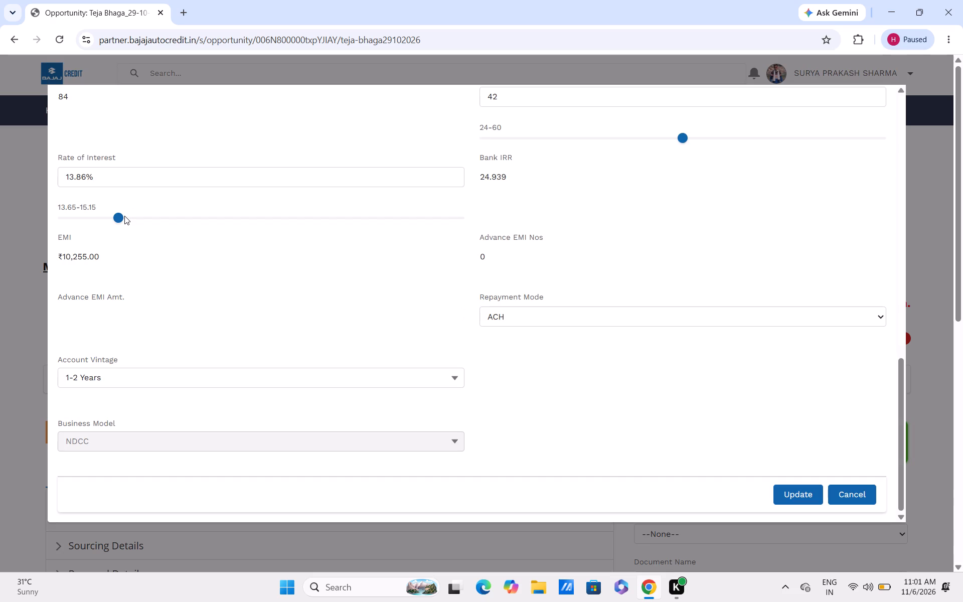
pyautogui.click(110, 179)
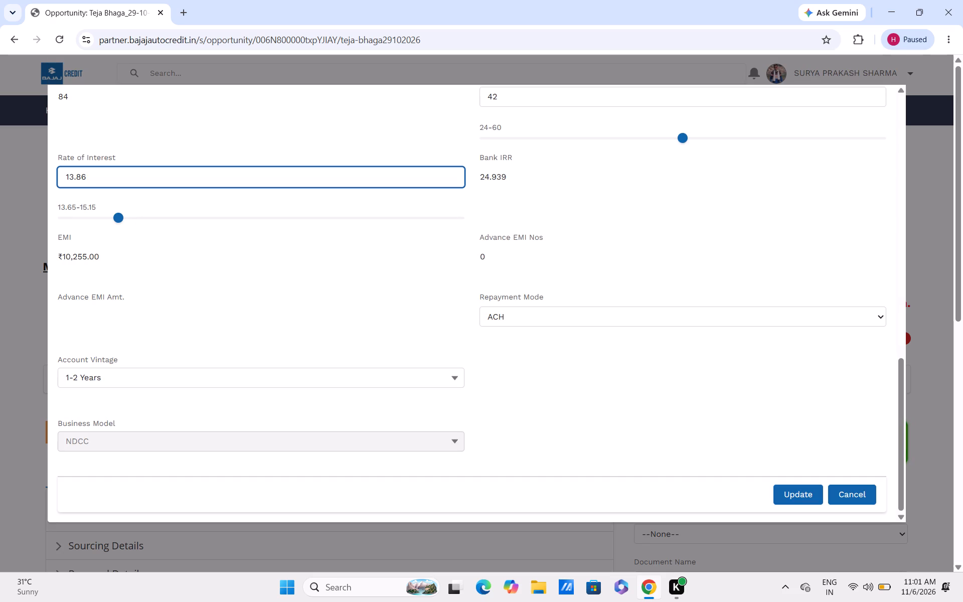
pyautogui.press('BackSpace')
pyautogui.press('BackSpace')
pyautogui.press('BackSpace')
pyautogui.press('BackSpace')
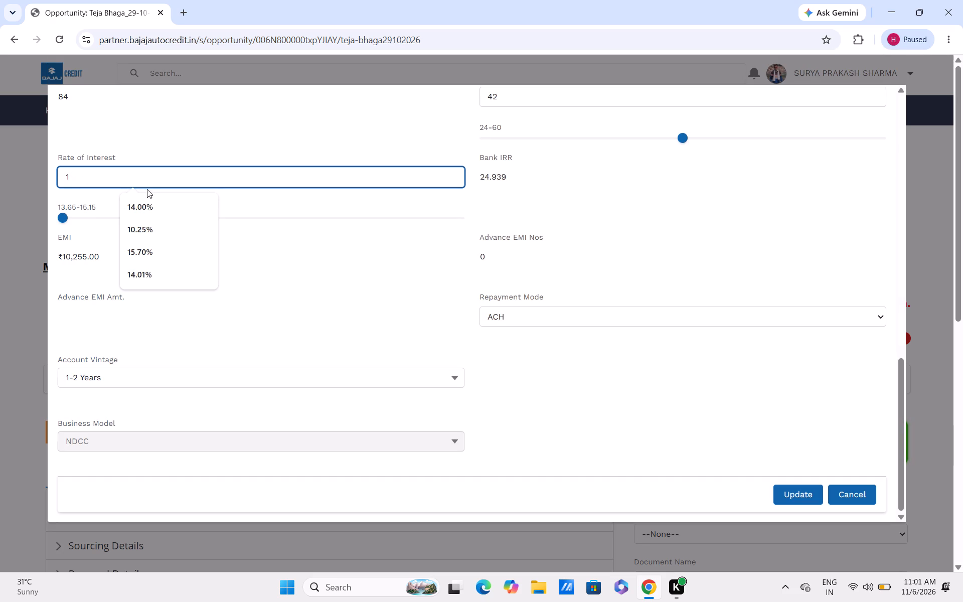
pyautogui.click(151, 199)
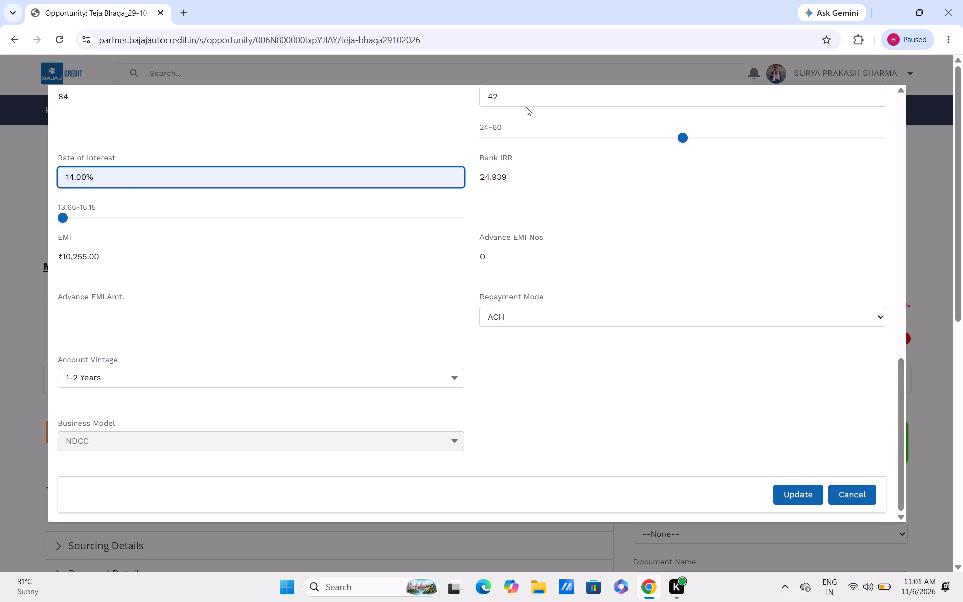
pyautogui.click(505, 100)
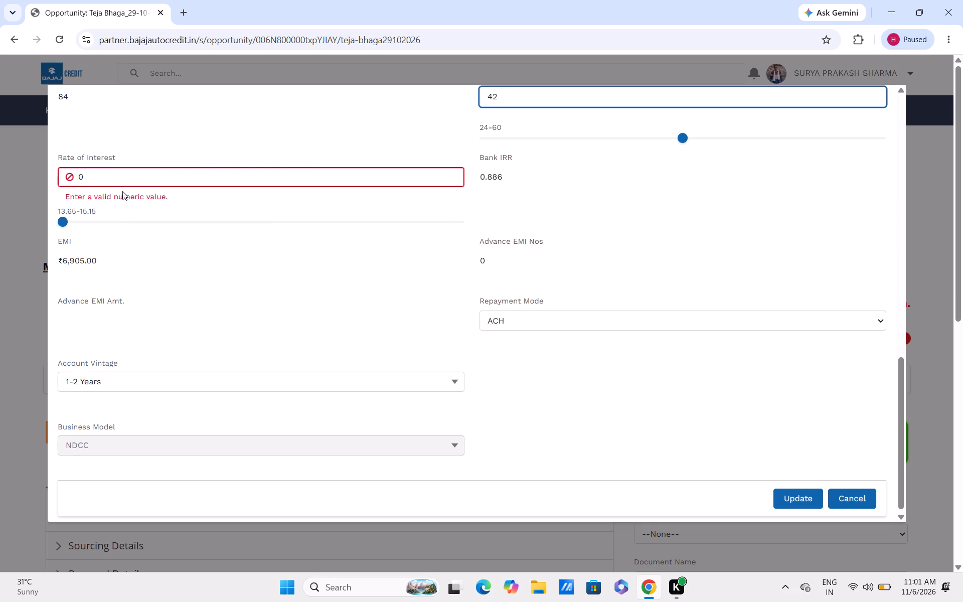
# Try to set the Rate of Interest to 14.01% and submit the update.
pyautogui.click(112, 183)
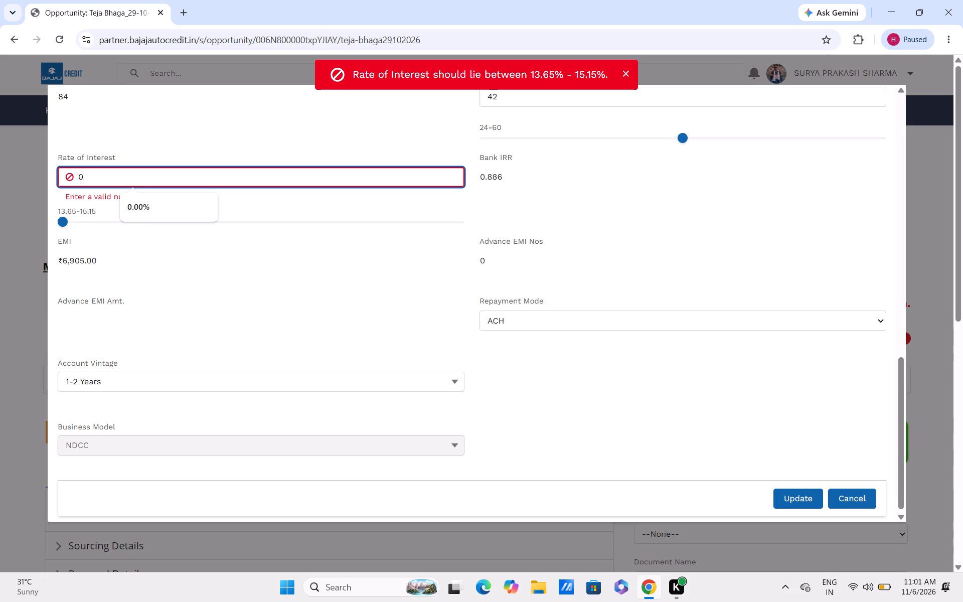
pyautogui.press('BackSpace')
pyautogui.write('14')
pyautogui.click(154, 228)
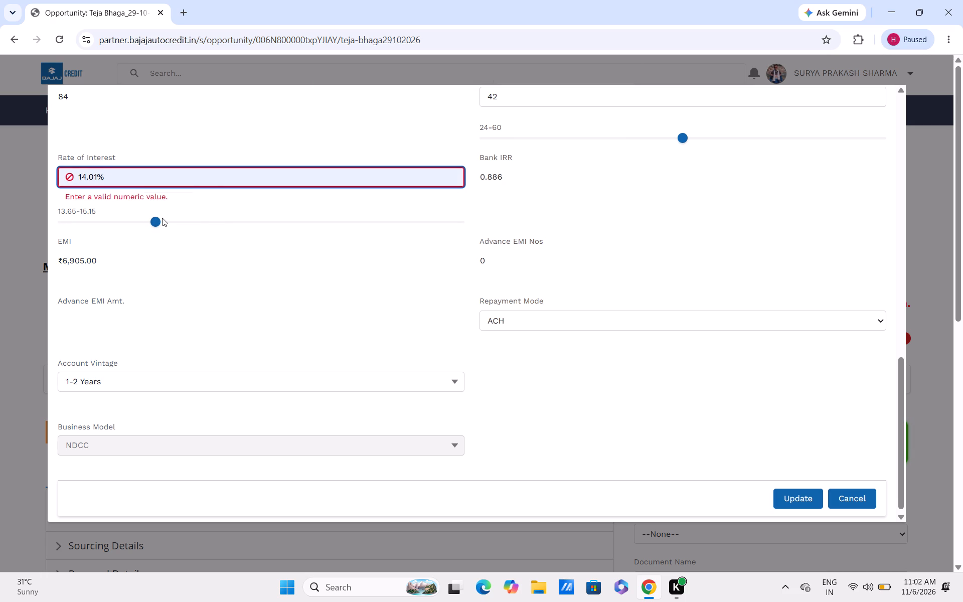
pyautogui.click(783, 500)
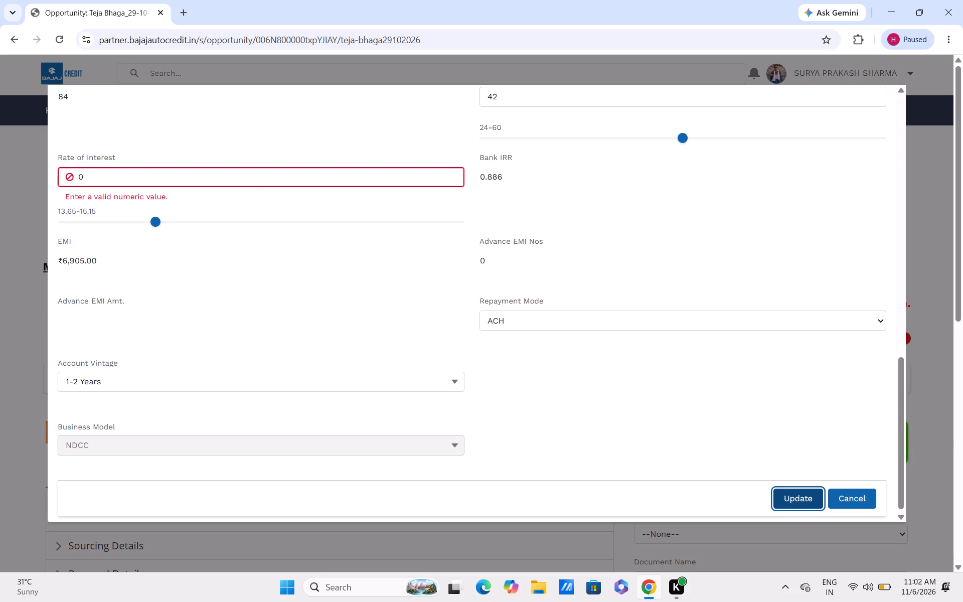
# Adjust the Rate of Interest along its 13.65-15.15 range to 14.00%.
pyautogui.click(148, 219)
pyautogui.click(138, 222)
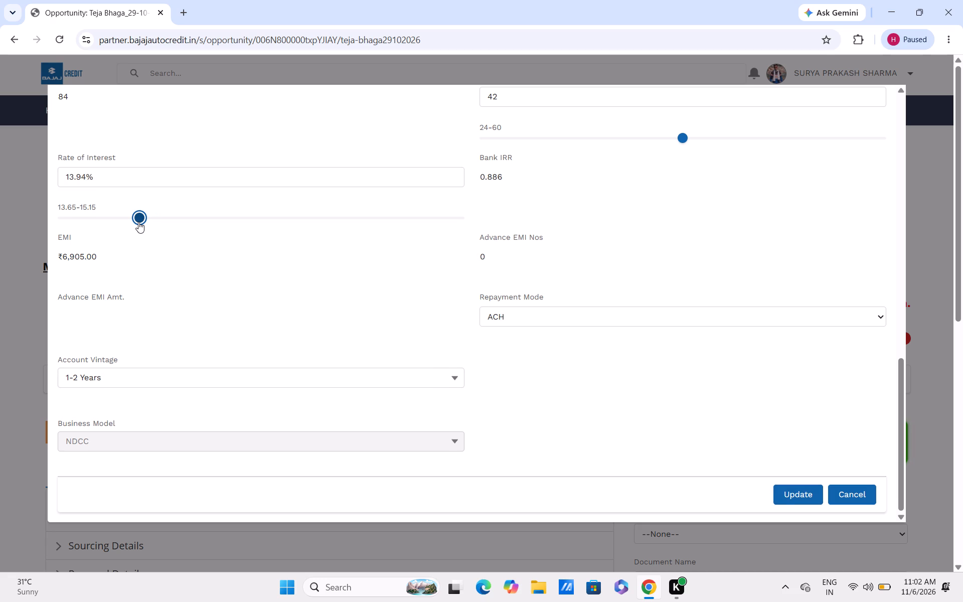
pyautogui.click(149, 218)
pyautogui.click(159, 214)
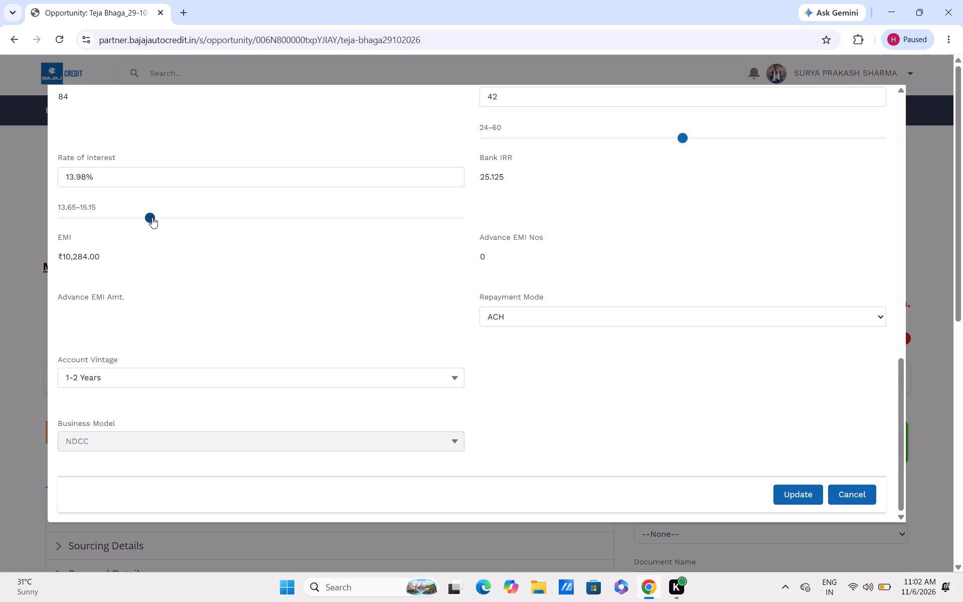
pyautogui.click(152, 217)
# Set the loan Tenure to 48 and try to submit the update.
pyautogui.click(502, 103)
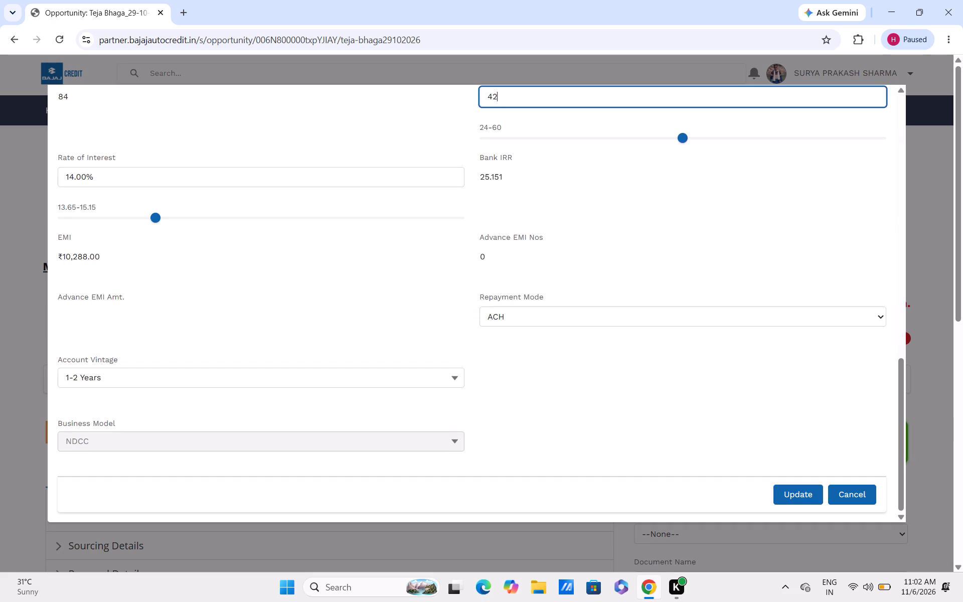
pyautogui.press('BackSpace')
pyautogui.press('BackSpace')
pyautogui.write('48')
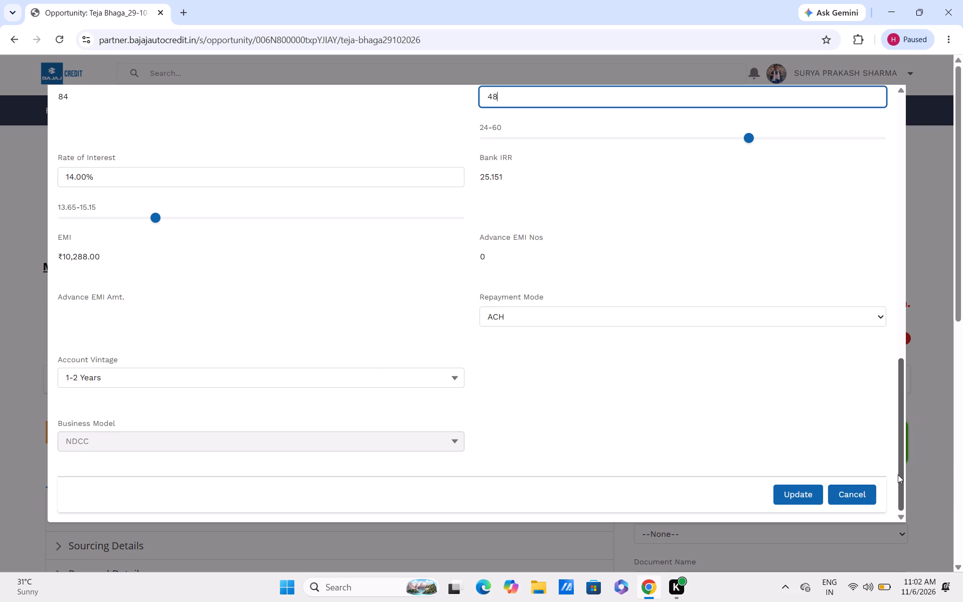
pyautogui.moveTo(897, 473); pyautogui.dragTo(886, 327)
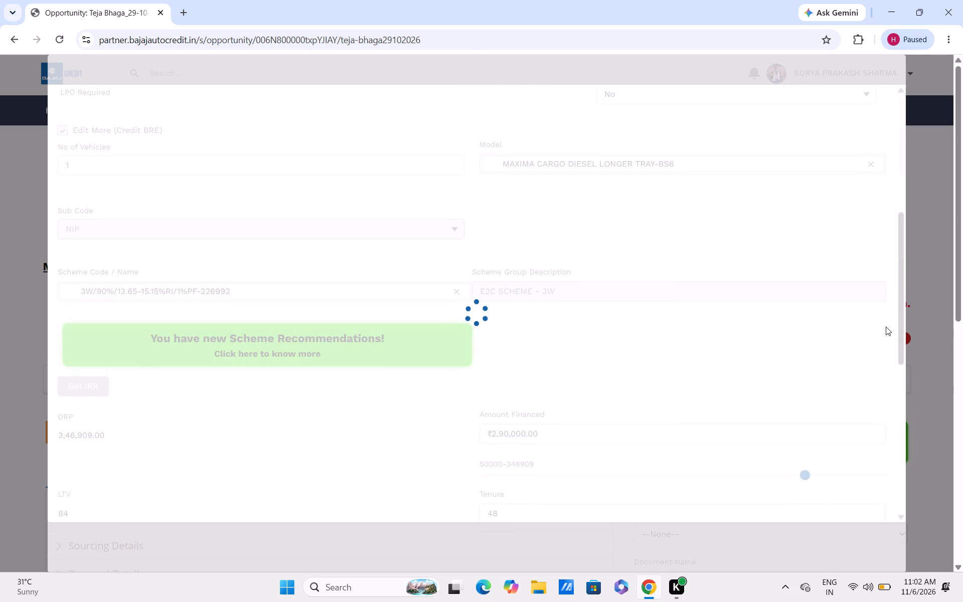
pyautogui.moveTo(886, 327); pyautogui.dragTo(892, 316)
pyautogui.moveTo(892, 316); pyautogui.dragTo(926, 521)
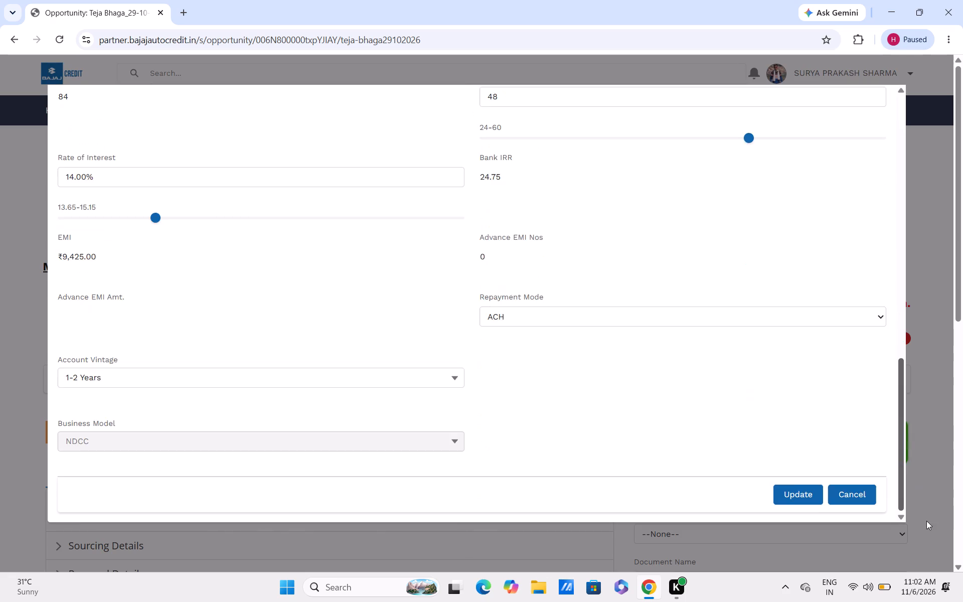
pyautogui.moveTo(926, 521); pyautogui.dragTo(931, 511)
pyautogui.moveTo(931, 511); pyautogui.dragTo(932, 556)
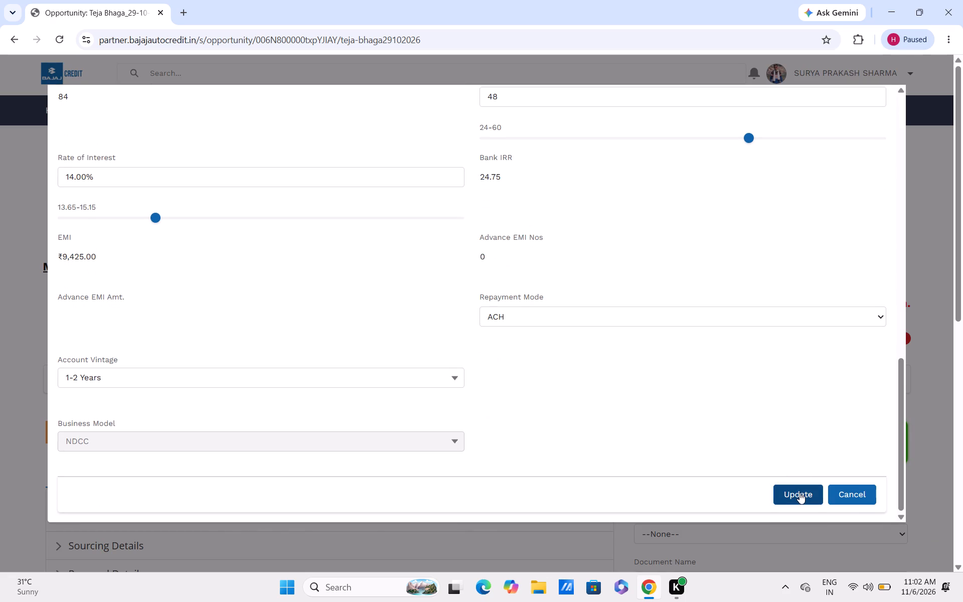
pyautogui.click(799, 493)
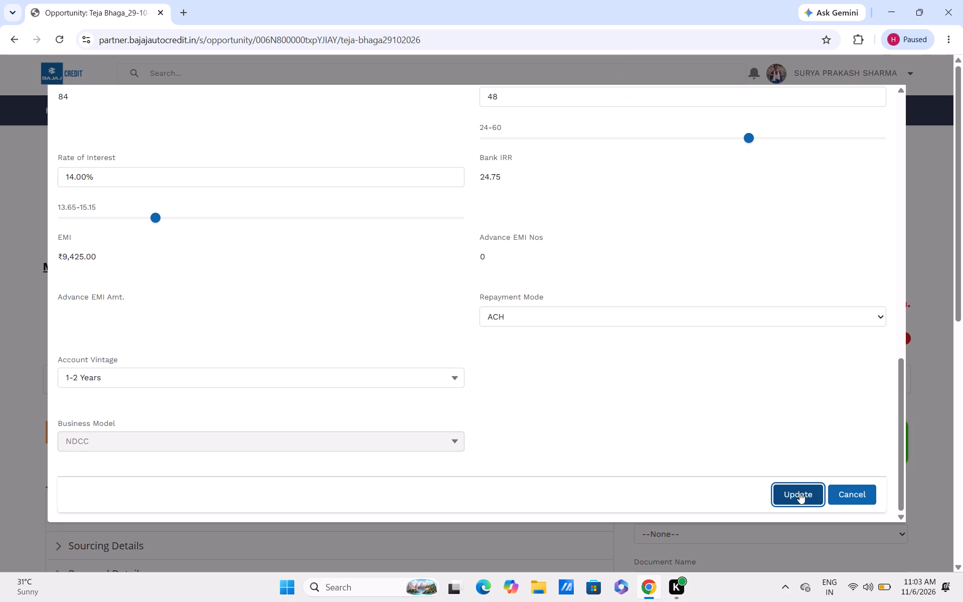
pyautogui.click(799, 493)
# Set the loan Tenure to 30.
pyautogui.click(512, 98)
pyautogui.press('BackSpace')
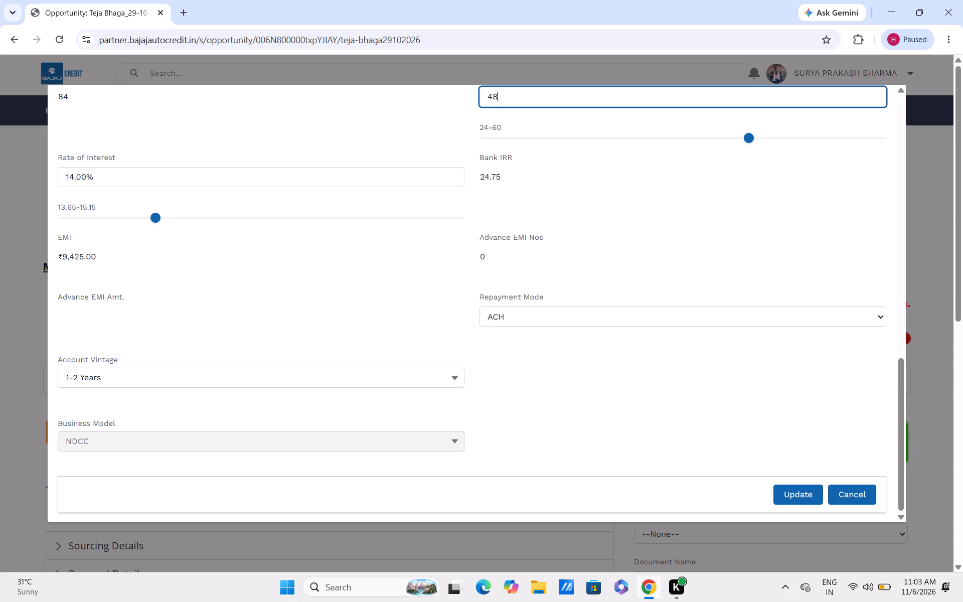
pyautogui.press('BackSpace')
pyautogui.write('30')
pyautogui.click(807, 486)
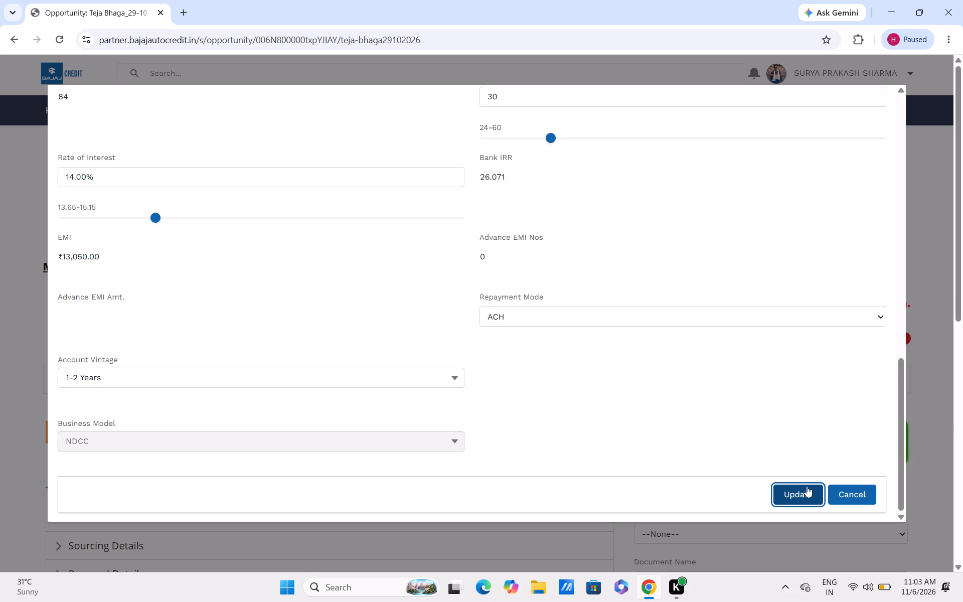
# Review the revised loan details in the form and submit the update to the application.
pyautogui.click(900, 434)
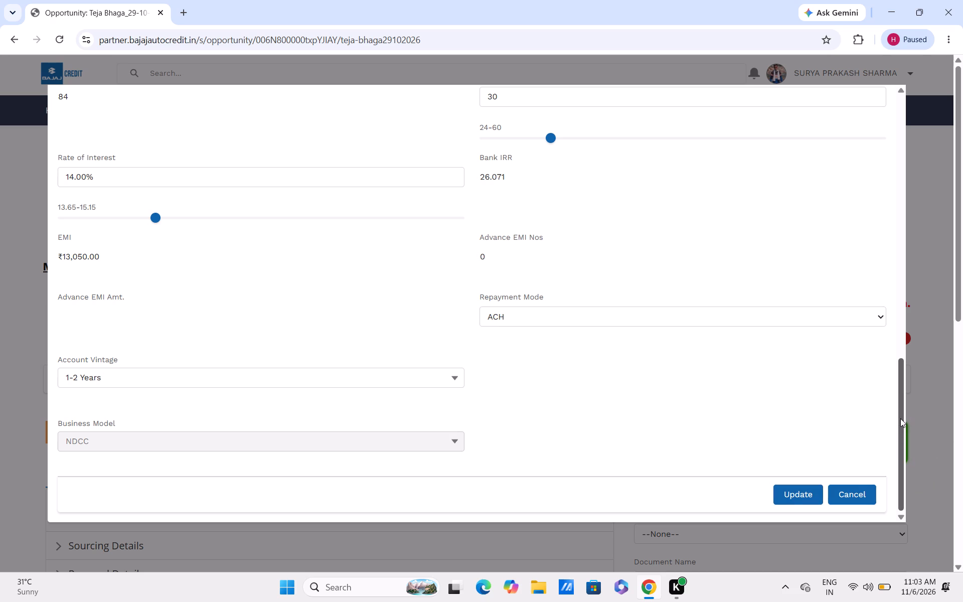
pyautogui.moveTo(903, 383); pyautogui.dragTo(921, 298)
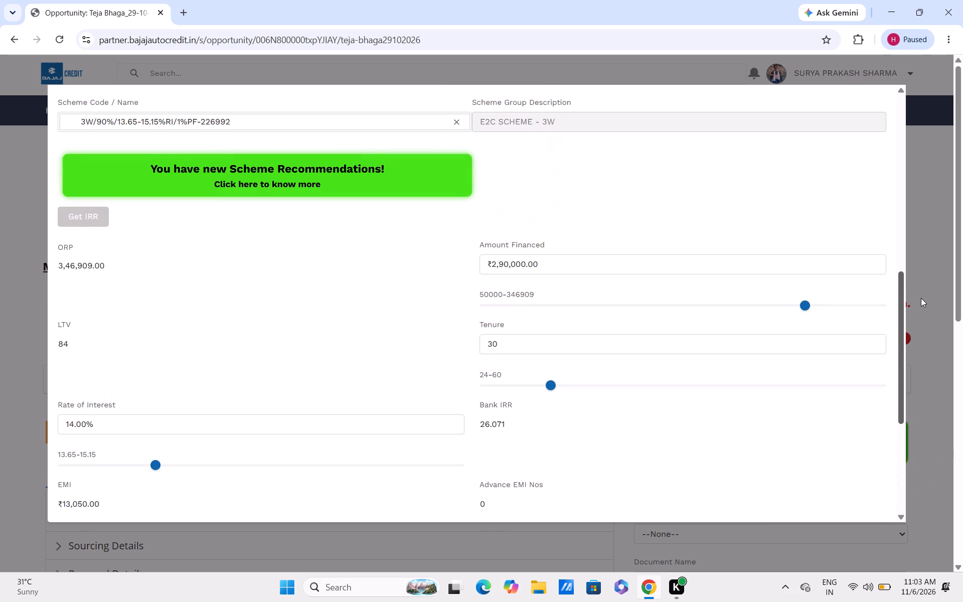
pyautogui.moveTo(921, 298); pyautogui.dragTo(915, 254)
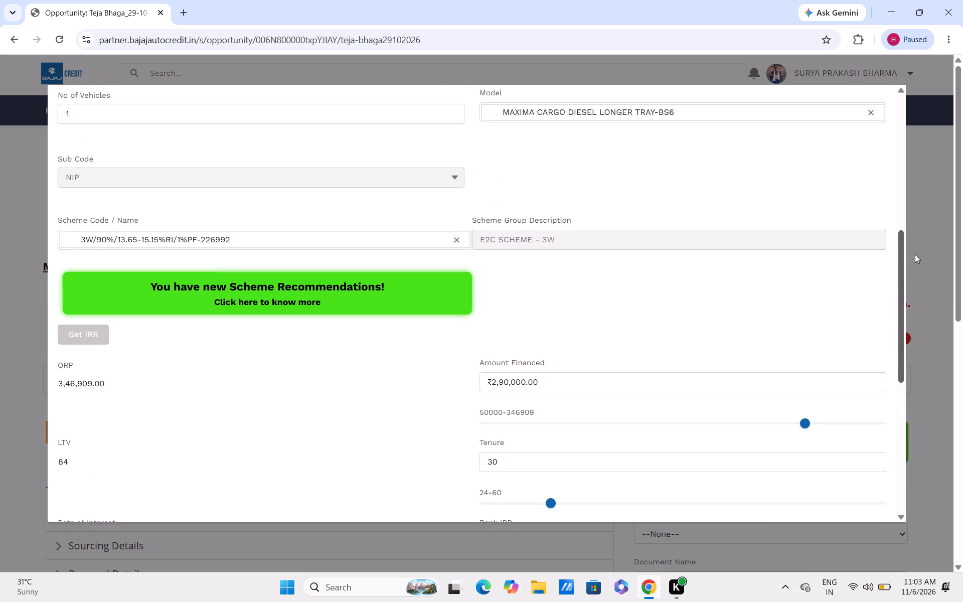
pyautogui.moveTo(915, 254); pyautogui.dragTo(909, 97)
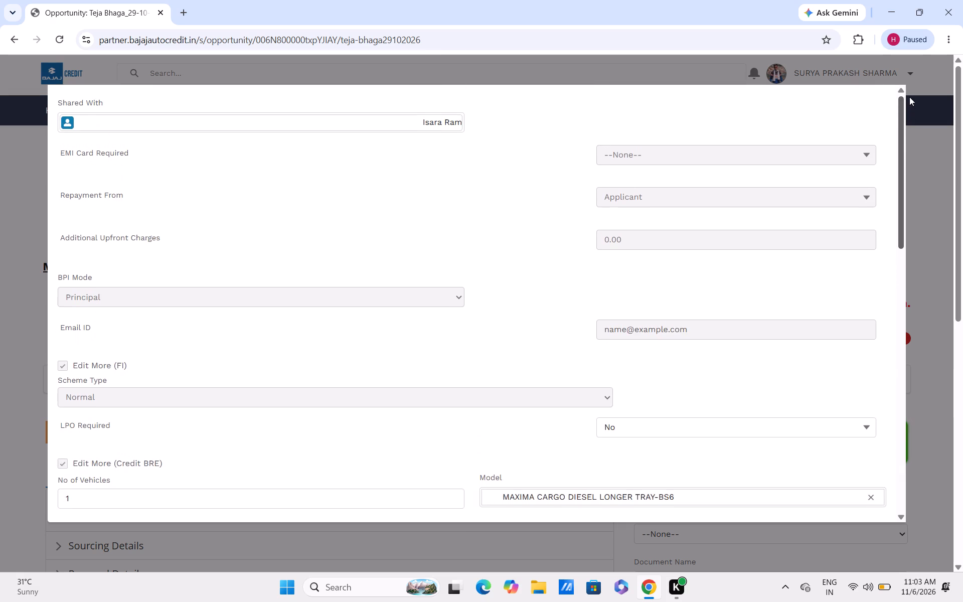
pyautogui.moveTo(909, 97); pyautogui.dragTo(956, 548)
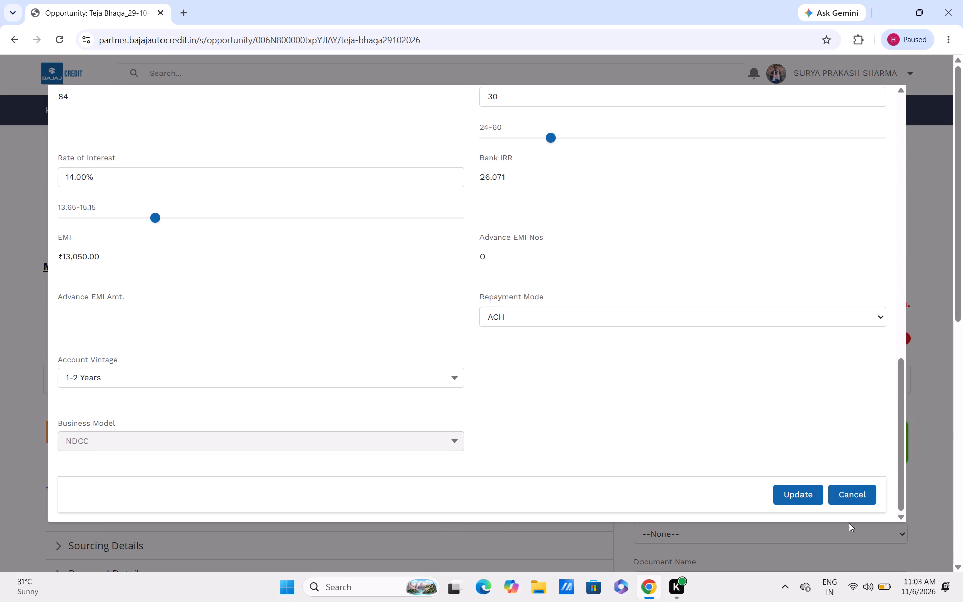
pyautogui.click(799, 489)
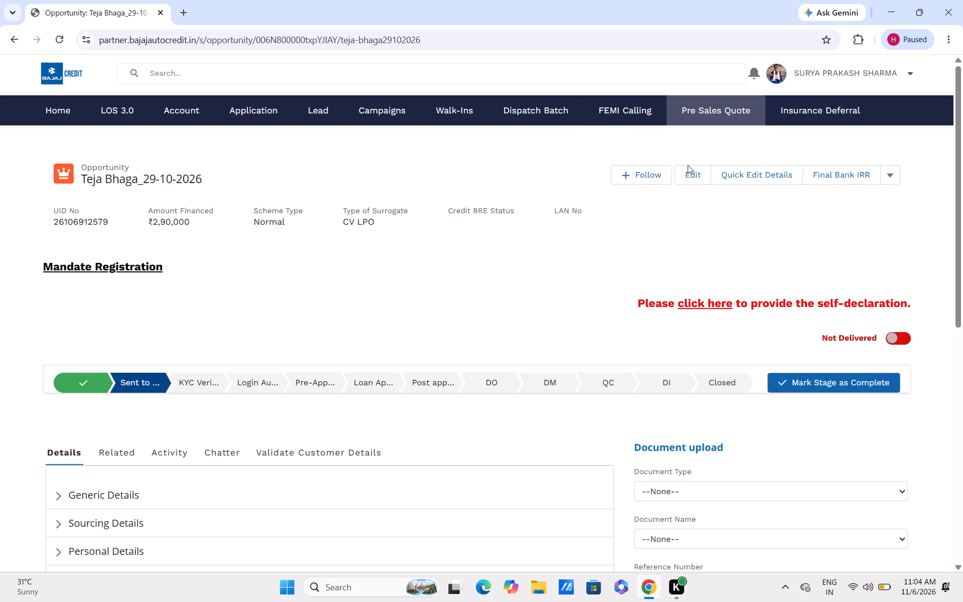
# Open the 29-10-2026 application for editing and save it onward through the Scheme Details, Fetched Offer and final Scheme Details stages.
pyautogui.doubleClick(696, 174)
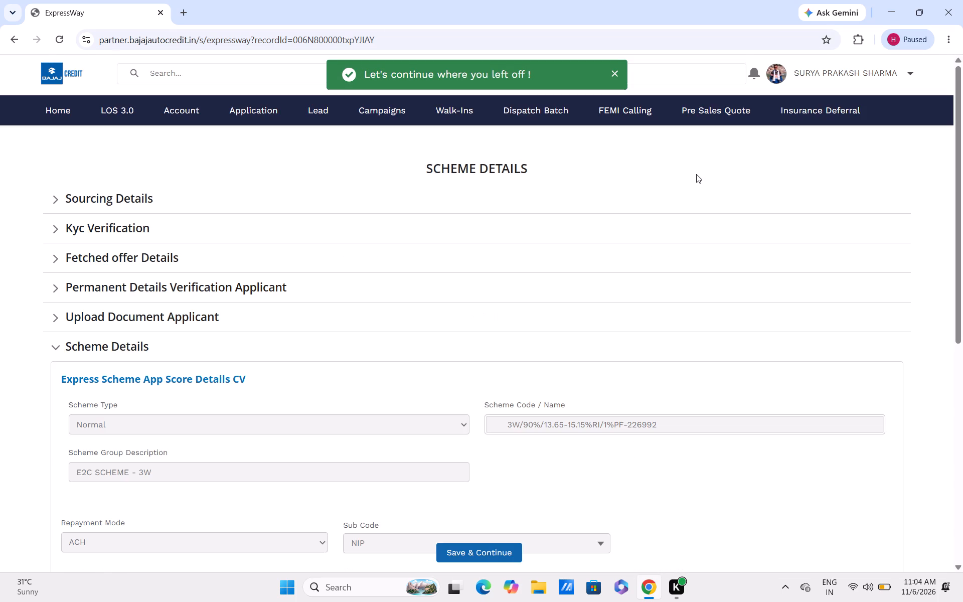
pyautogui.click(467, 552)
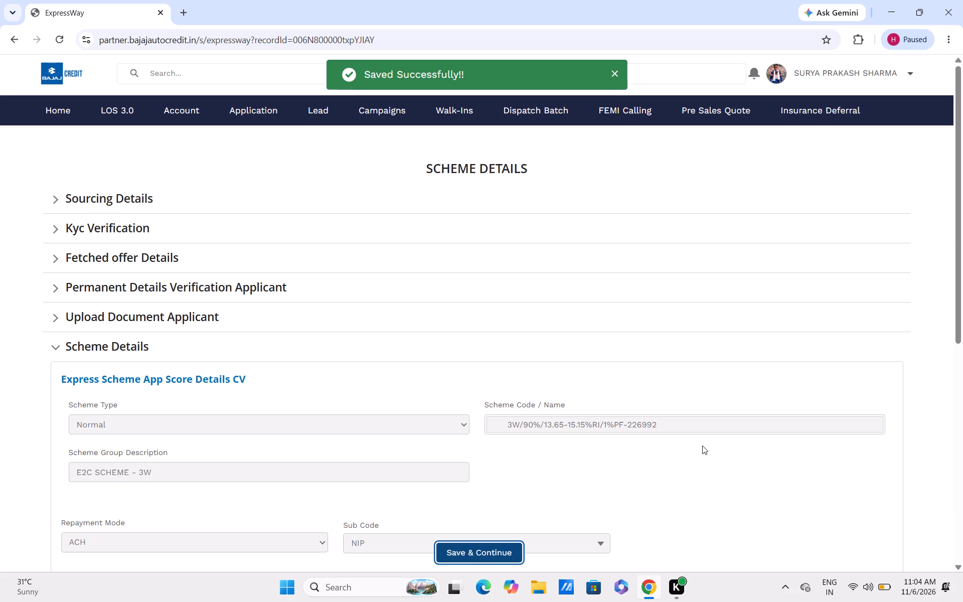
pyautogui.moveTo(960, 315); pyautogui.dragTo(962, 459)
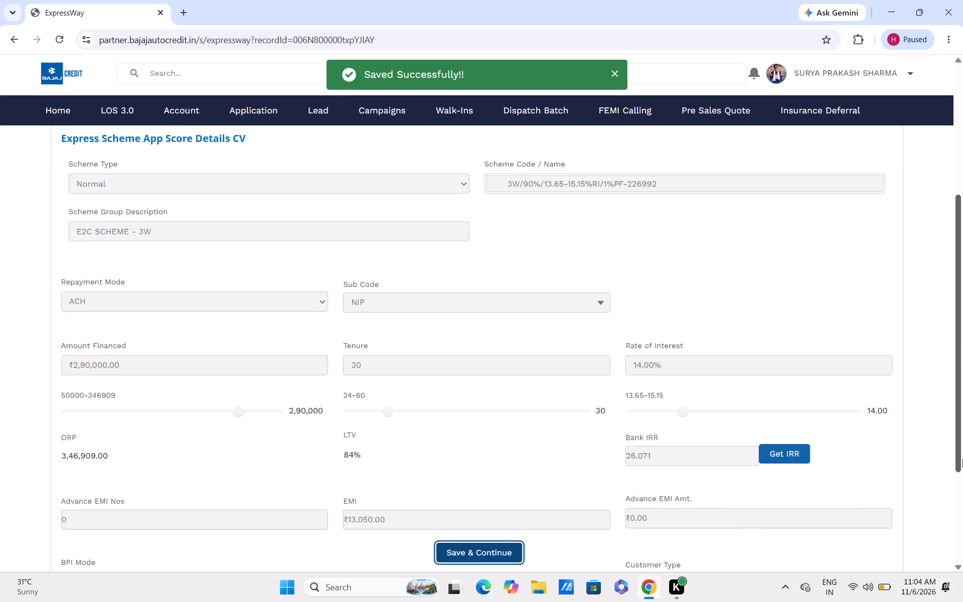
pyautogui.moveTo(962, 459); pyautogui.dragTo(962, 529)
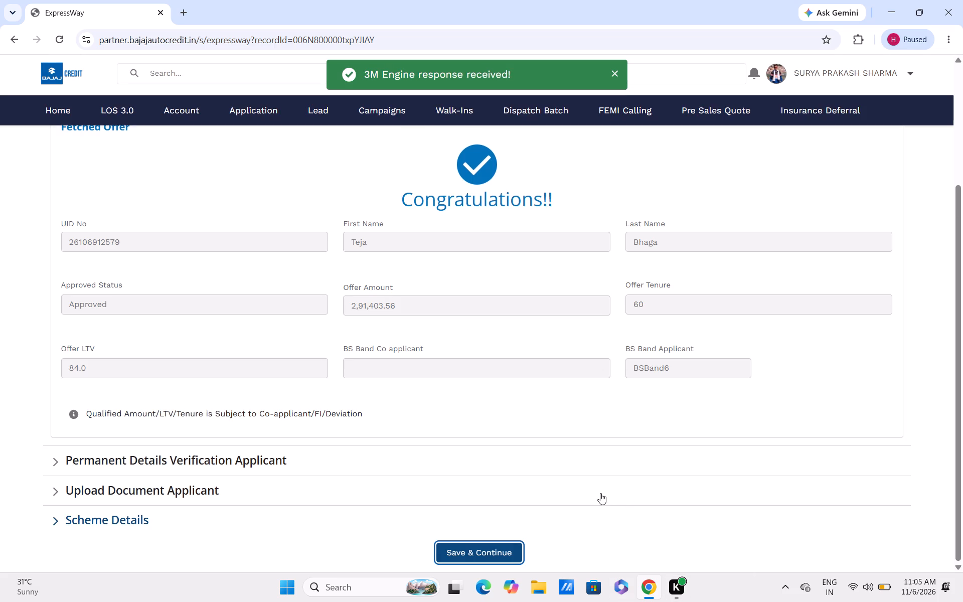
pyautogui.click(471, 551)
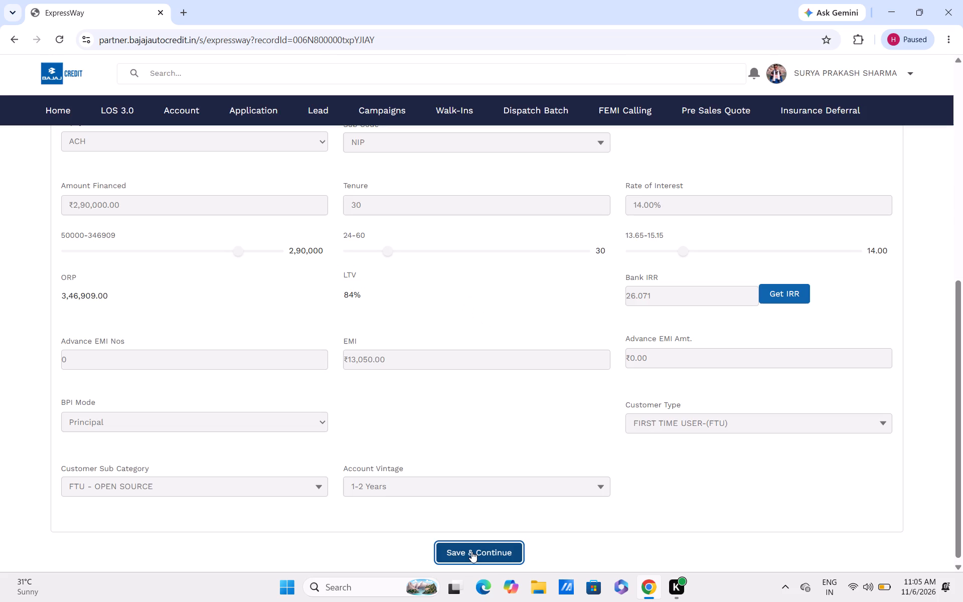
pyautogui.click(471, 551)
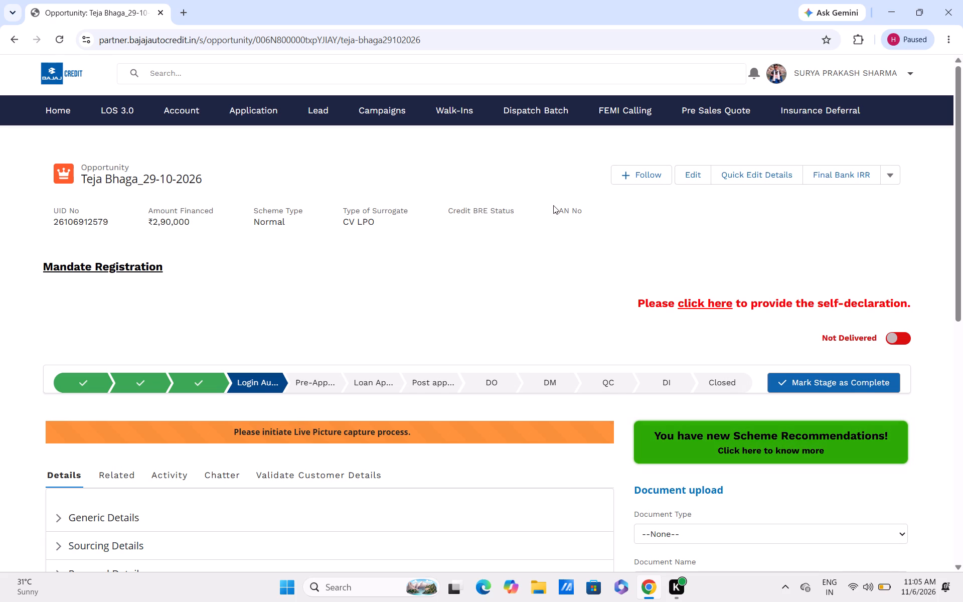
# Open the 26-10-2026 application in row 8 of the recently viewed applications and proceed with the new ORP of 345988.
pyautogui.click(245, 120)
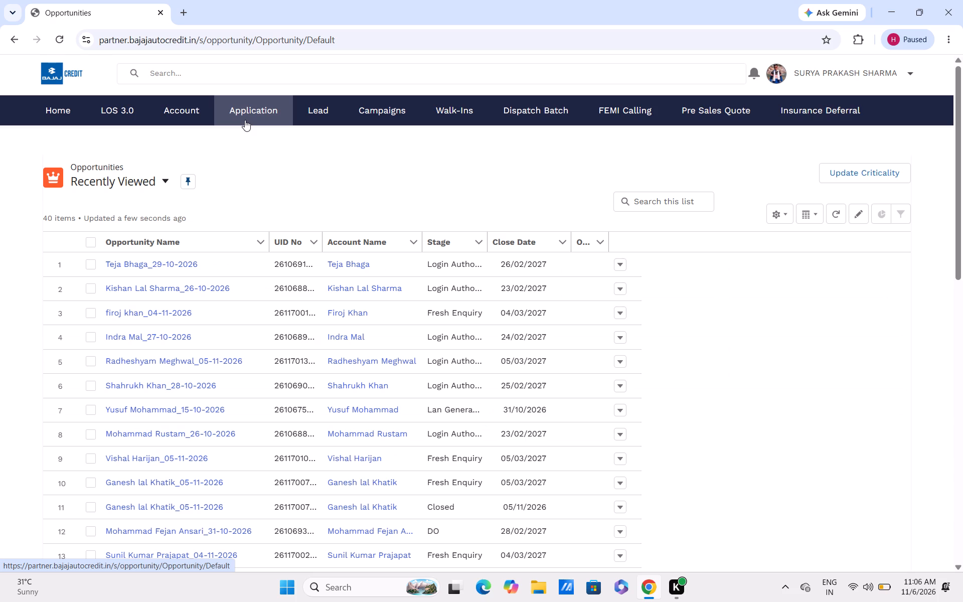
pyautogui.click(112, 440)
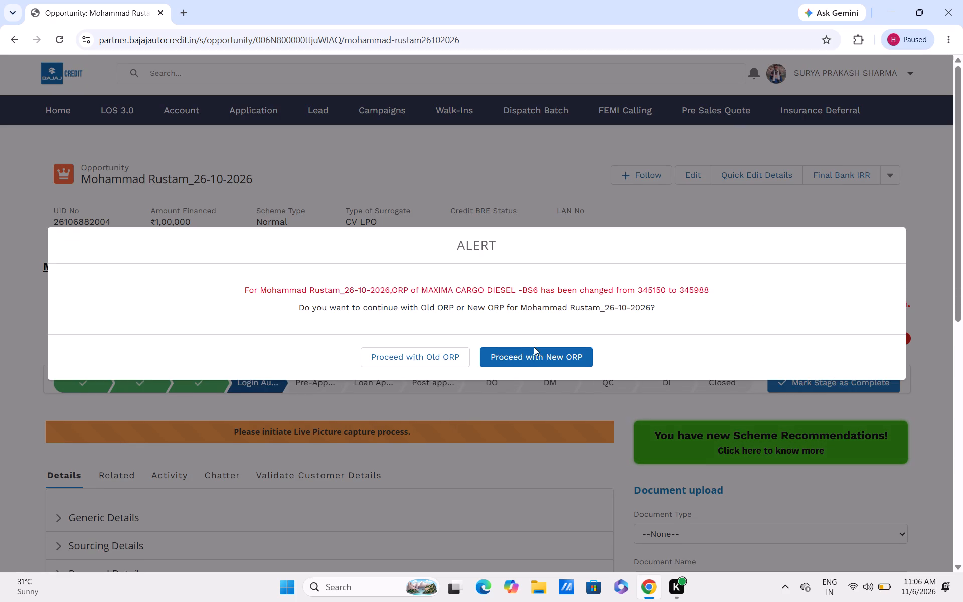
pyautogui.click(535, 355)
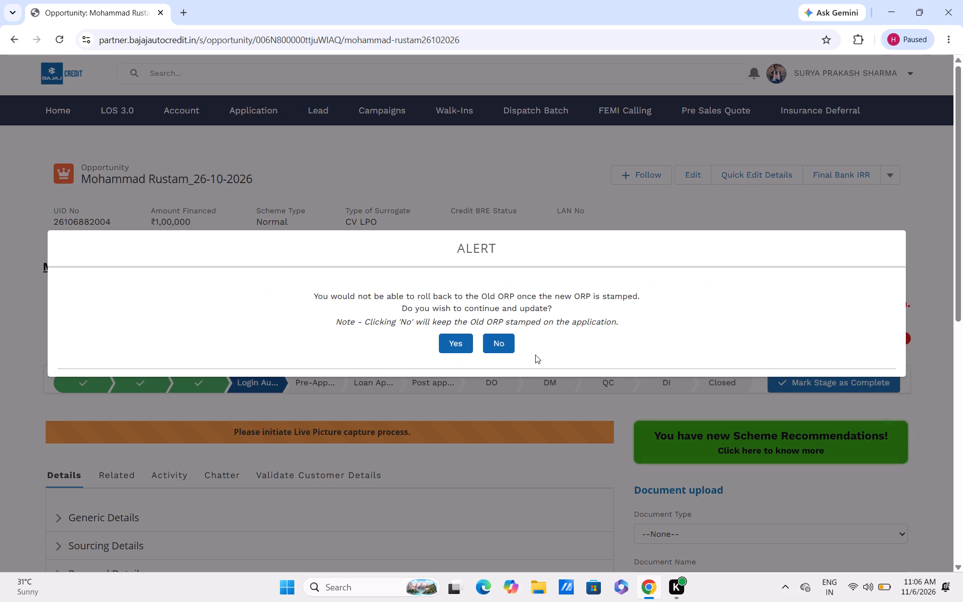
pyautogui.click(456, 345)
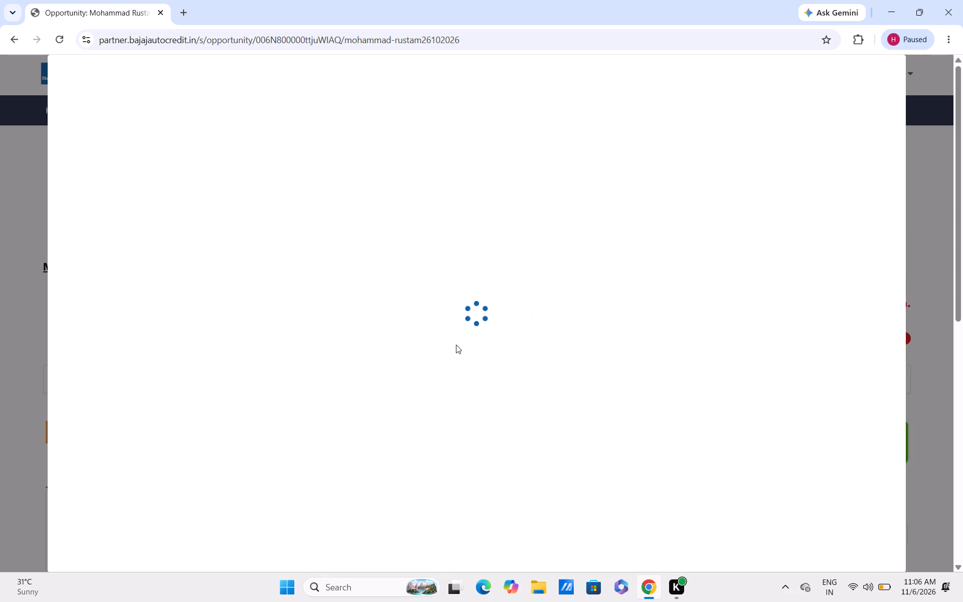
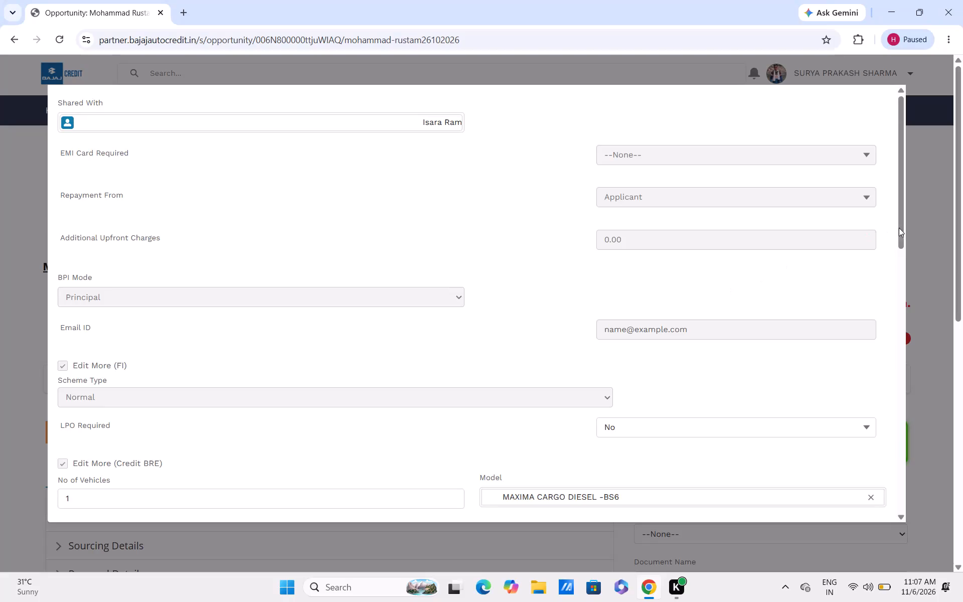
# Replace the application's scheme with 3W/90%/13.6-15.05%RI/1%PF-226515, searching the schemes for 90%.
pyautogui.moveTo(904, 226); pyautogui.dragTo(925, 316)
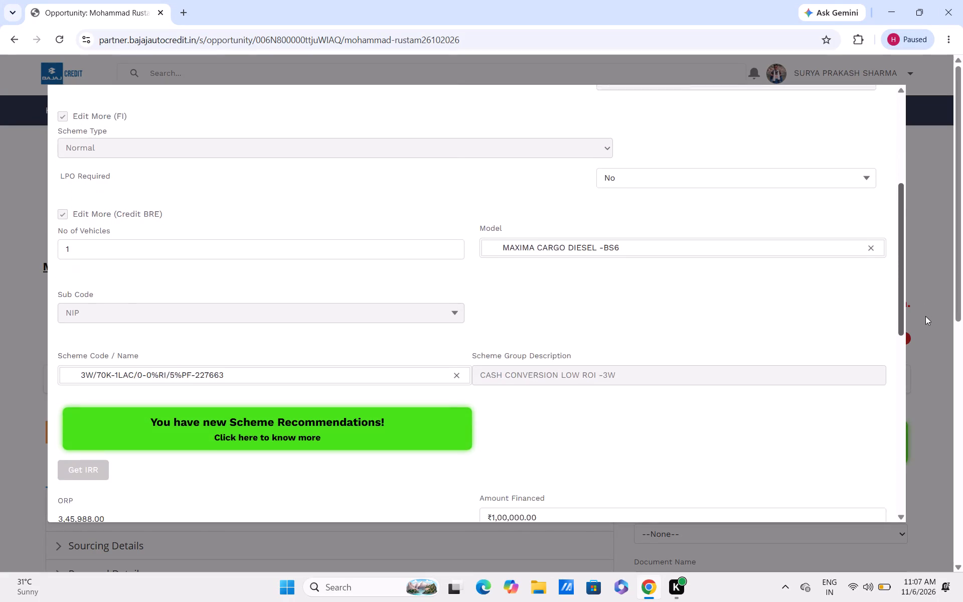
pyautogui.moveTo(925, 316); pyautogui.dragTo(937, 440)
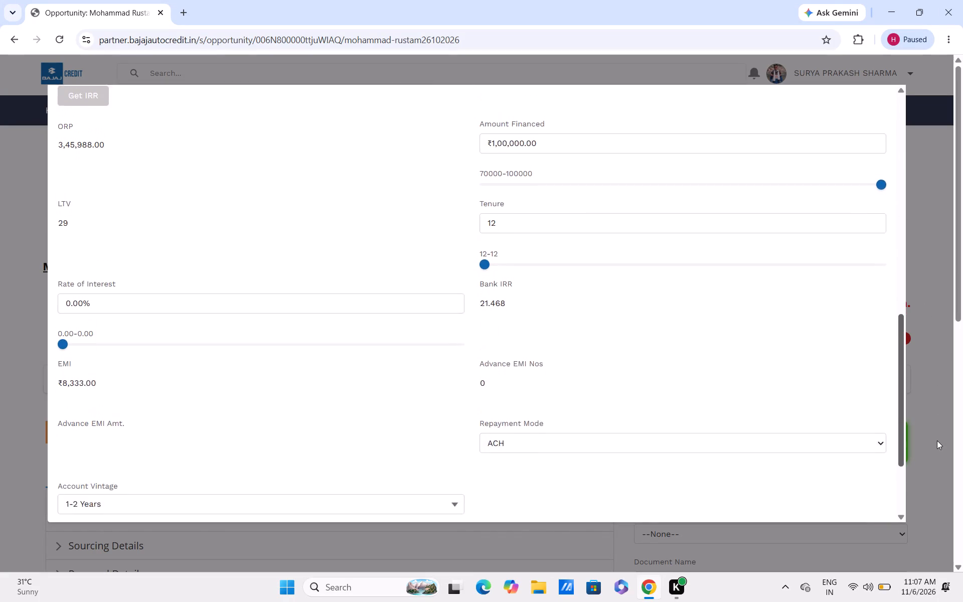
pyautogui.moveTo(937, 440); pyautogui.dragTo(927, 385)
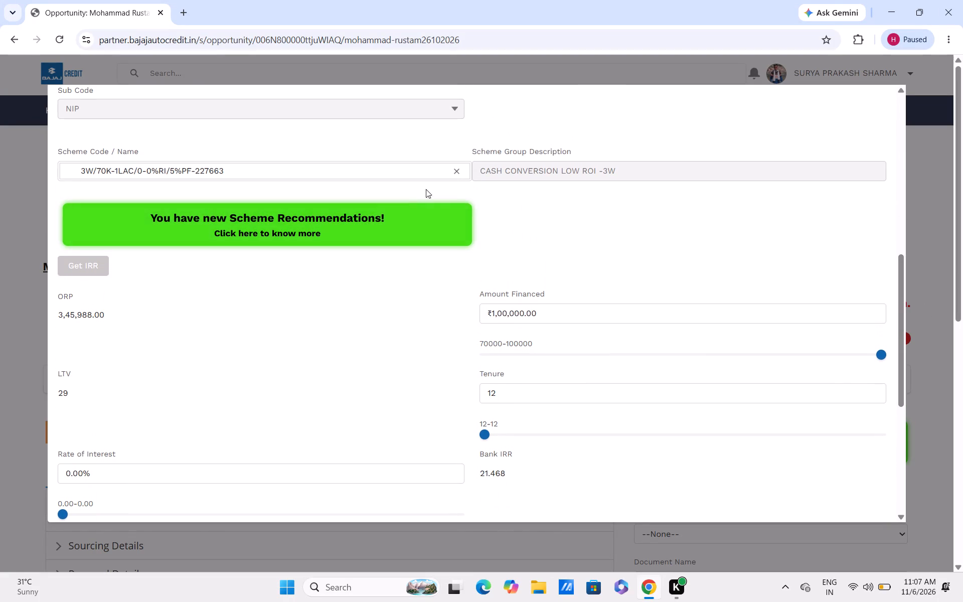
pyautogui.click(457, 172)
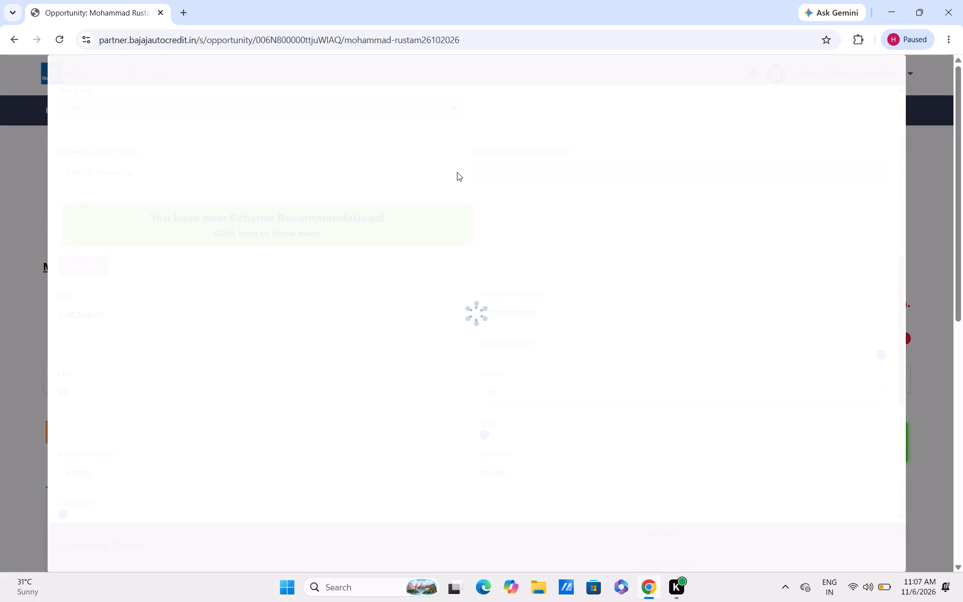
pyautogui.write('90')
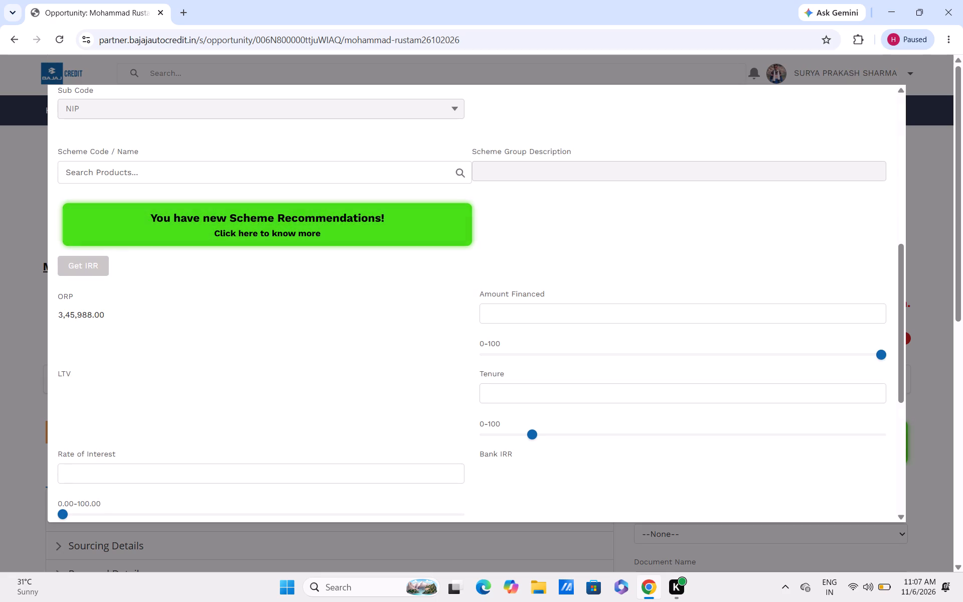
pyautogui.click(351, 159)
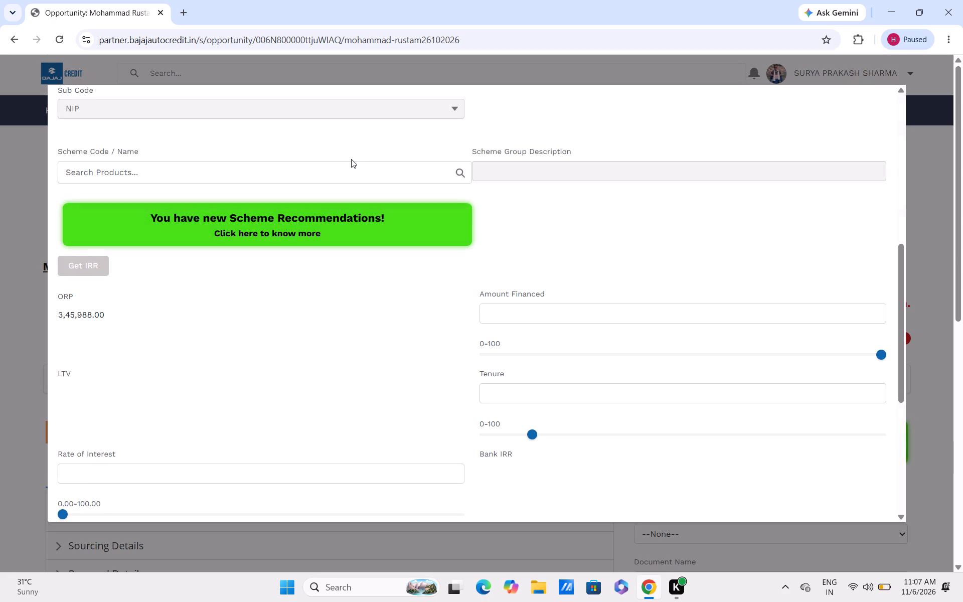
pyautogui.click(350, 161)
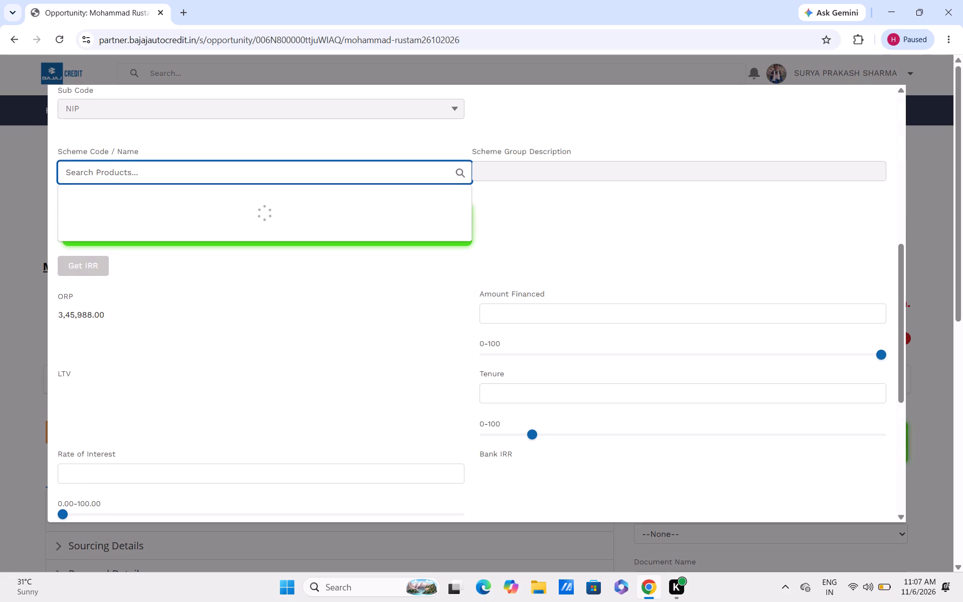
pyautogui.write('90')
pyautogui.hotkey('shift', '%')
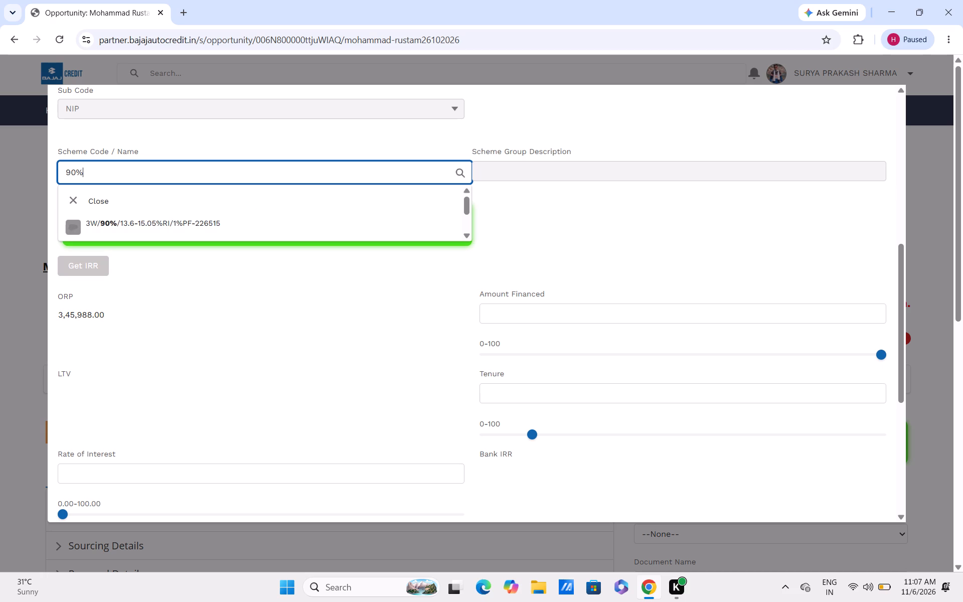
pyautogui.click(278, 222)
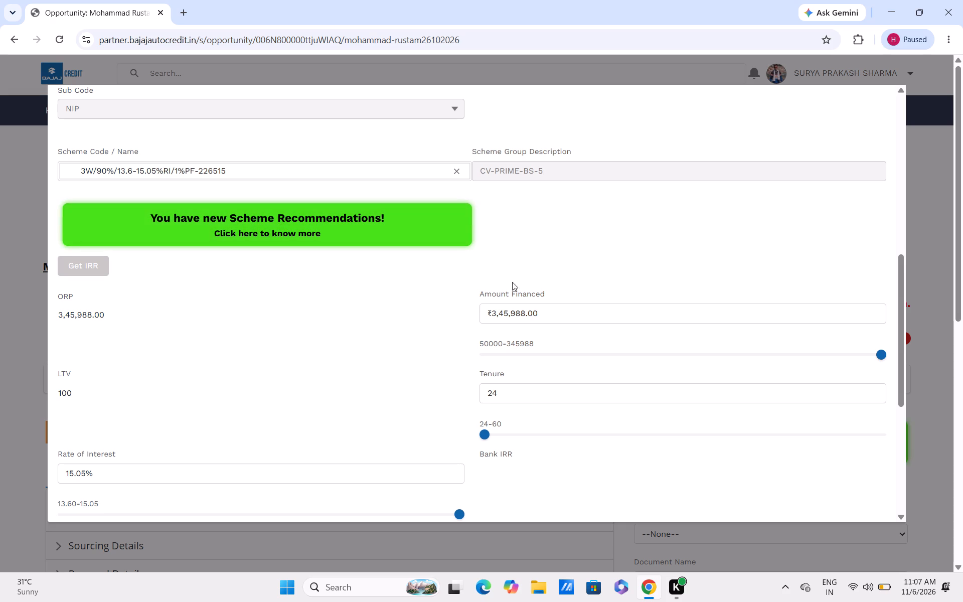
# Reduce the Amount Financed to about ₹2,90,258, for an LTV of 84.
pyautogui.click(752, 358)
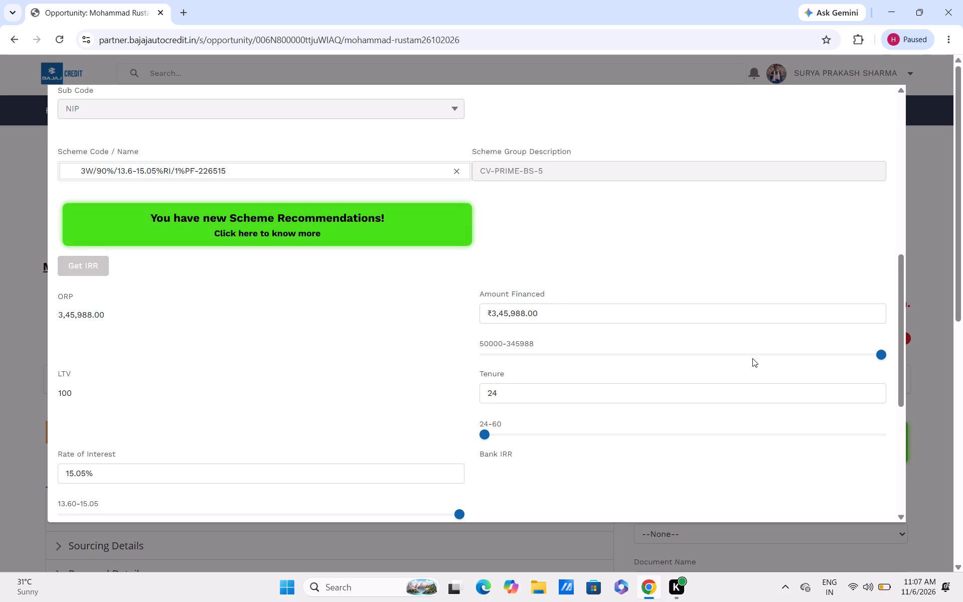
pyautogui.click(752, 358)
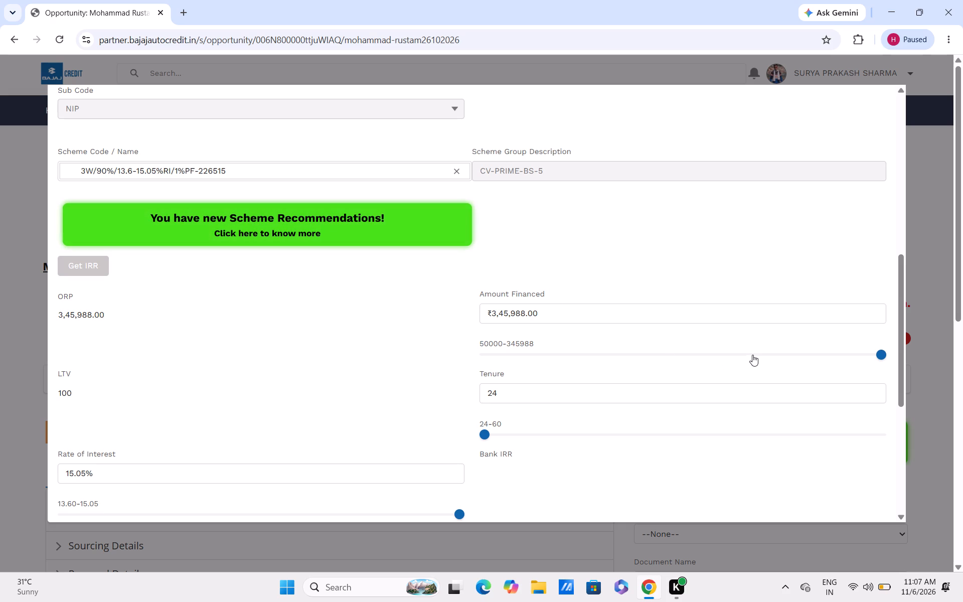
pyautogui.click(752, 355)
pyautogui.click(766, 355)
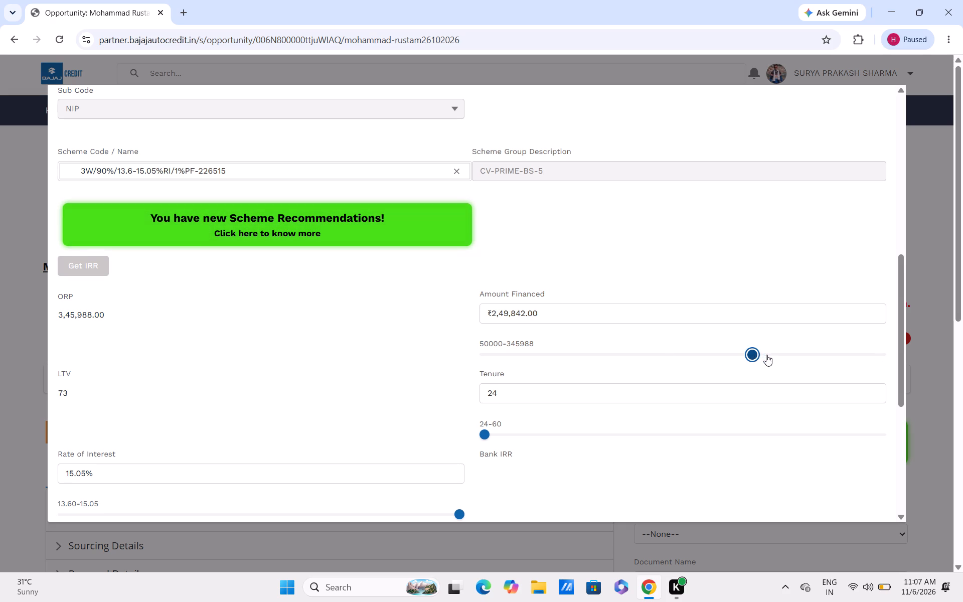
pyautogui.click(781, 352)
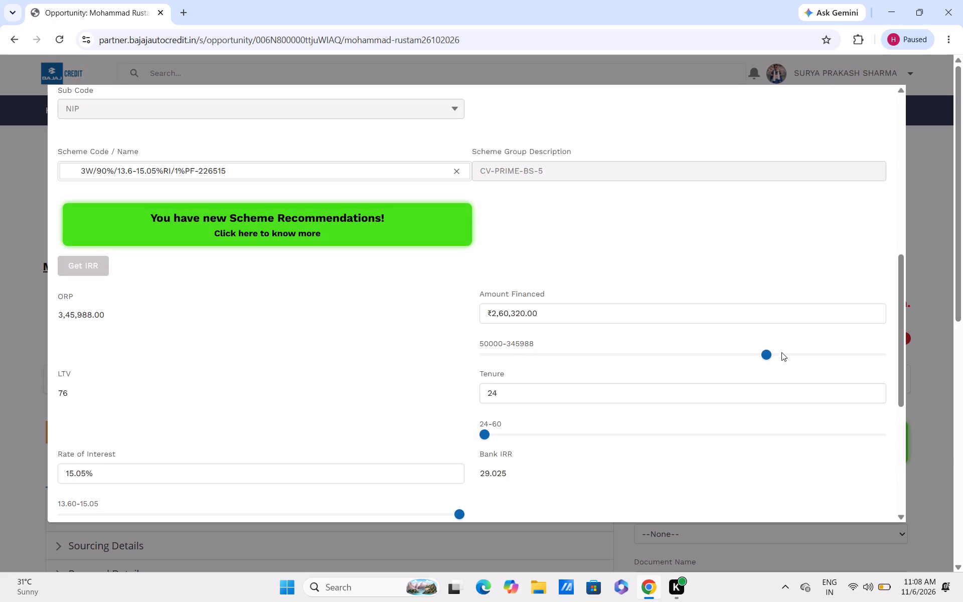
pyautogui.click(791, 353)
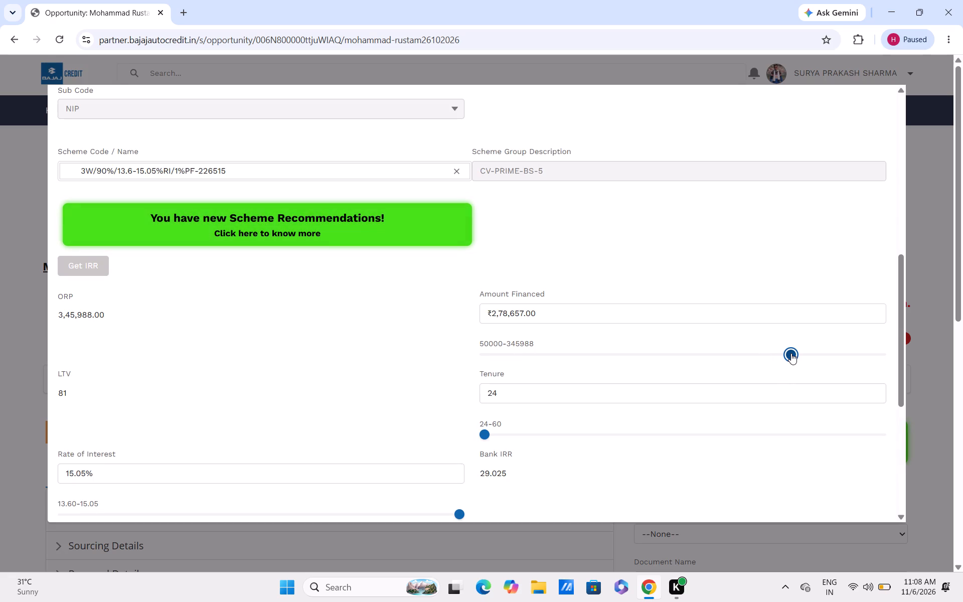
pyautogui.doubleClick(802, 353)
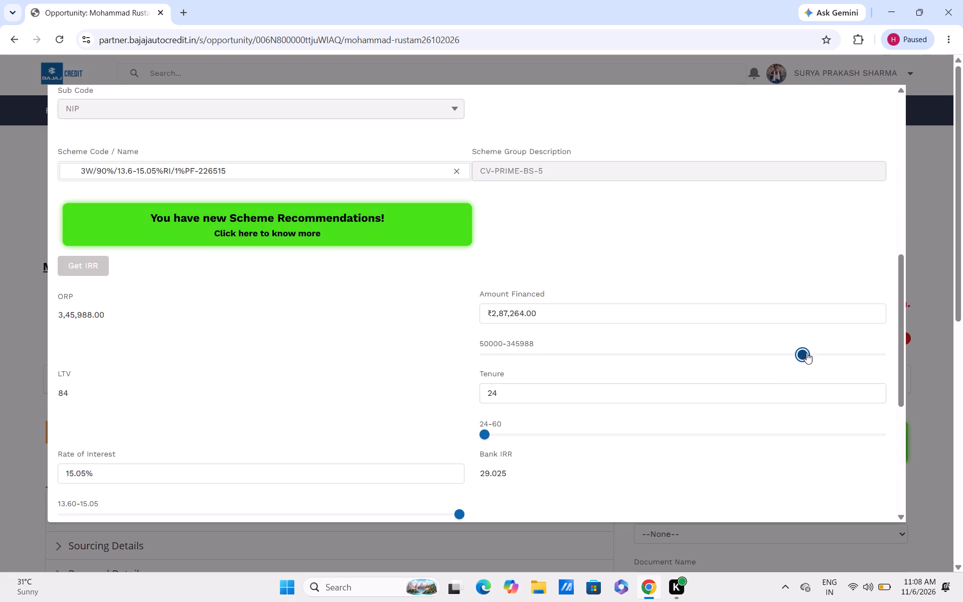
pyautogui.click(812, 353)
pyautogui.moveTo(807, 352); pyautogui.dragTo(798, 356)
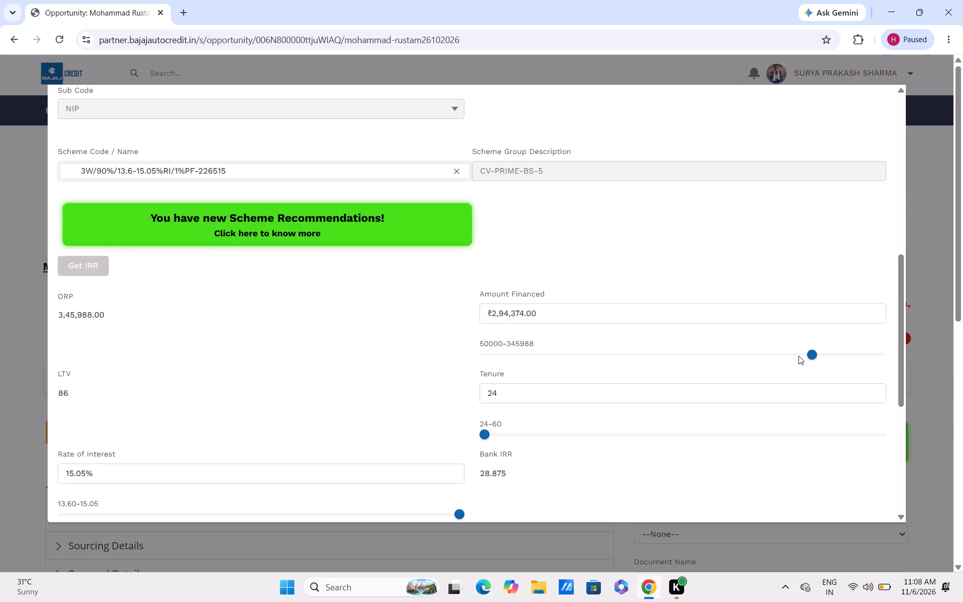
pyautogui.click(814, 356)
pyautogui.moveTo(814, 356); pyautogui.dragTo(808, 355)
pyautogui.moveTo(808, 355); pyautogui.dragTo(808, 357)
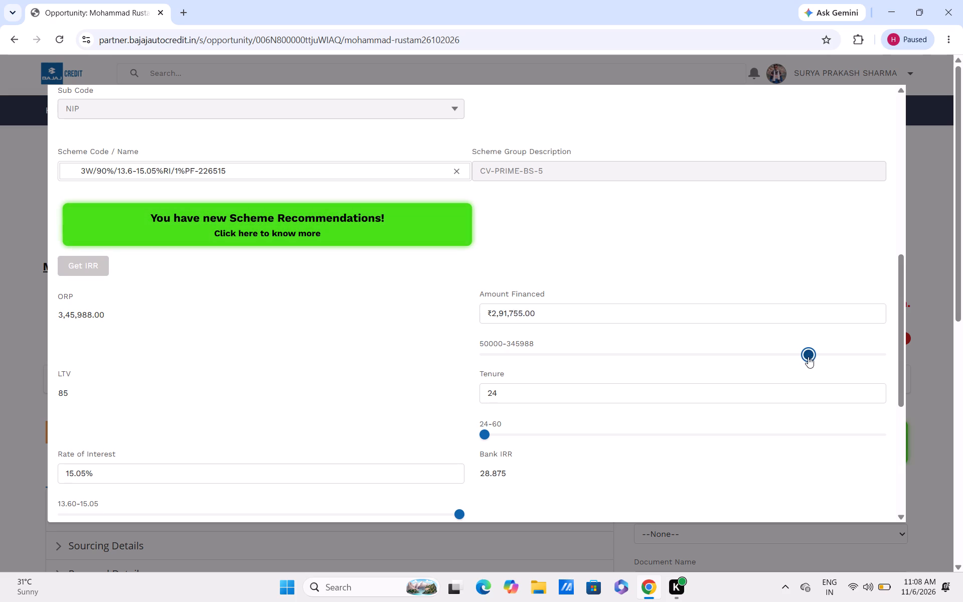
pyautogui.moveTo(808, 357); pyautogui.dragTo(807, 357)
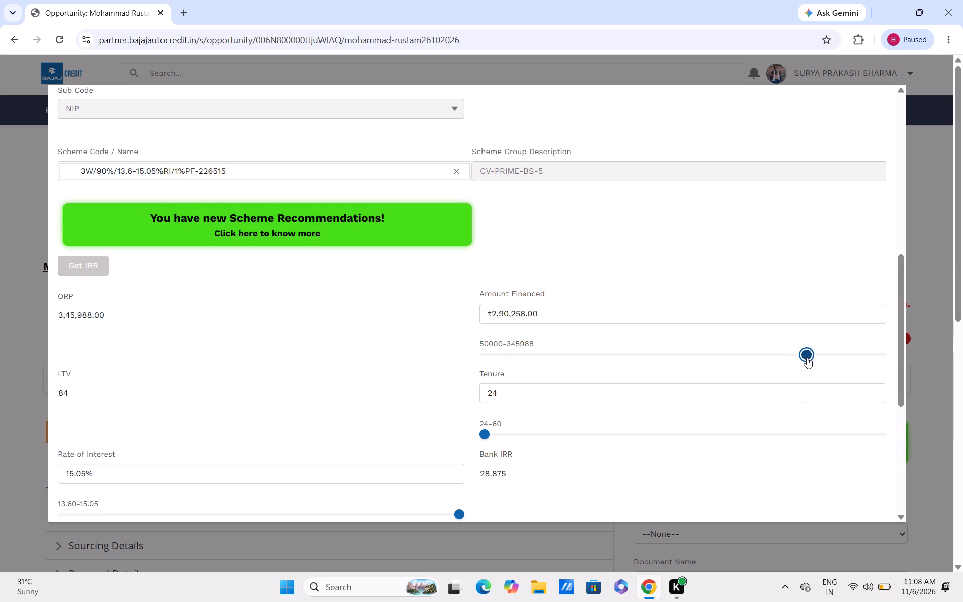
# Set the loan Tenure to 30.
pyautogui.click(541, 395)
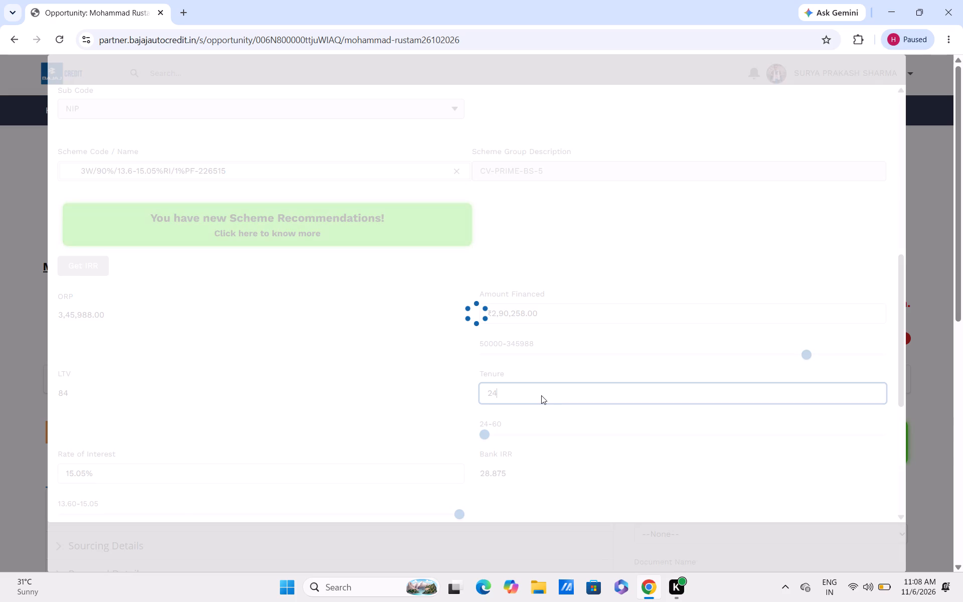
pyautogui.press('\\')
pyautogui.press('BackSpace')
pyautogui.press('BackSpace')
pyautogui.write('30')
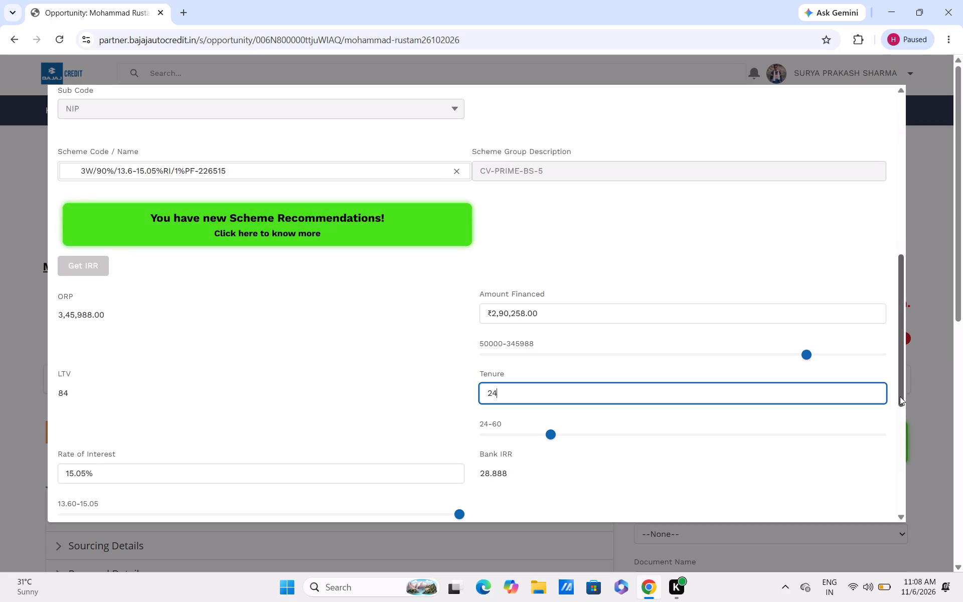
pyautogui.moveTo(900, 394); pyautogui.dragTo(914, 447)
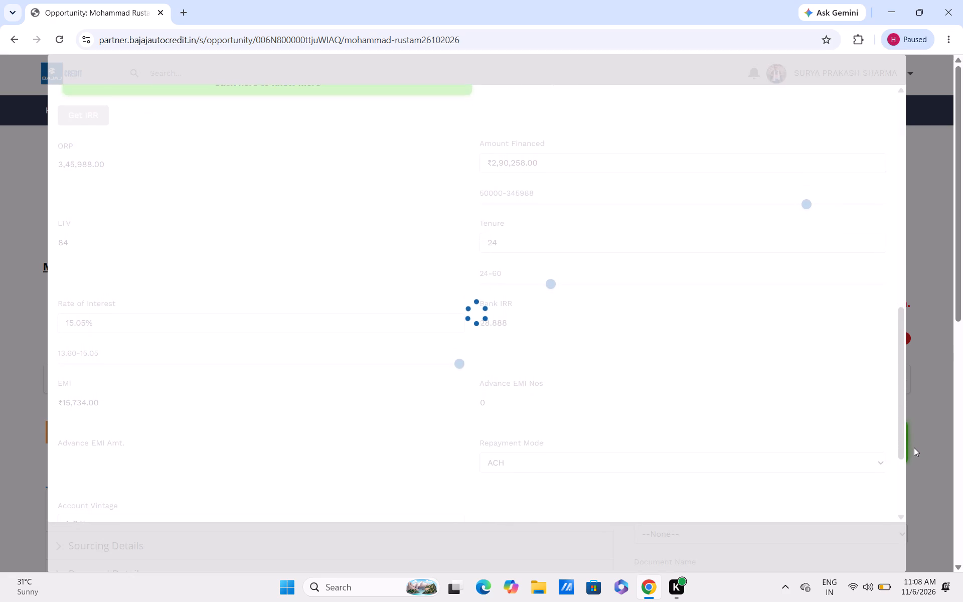
pyautogui.moveTo(914, 447); pyautogui.dragTo(914, 452)
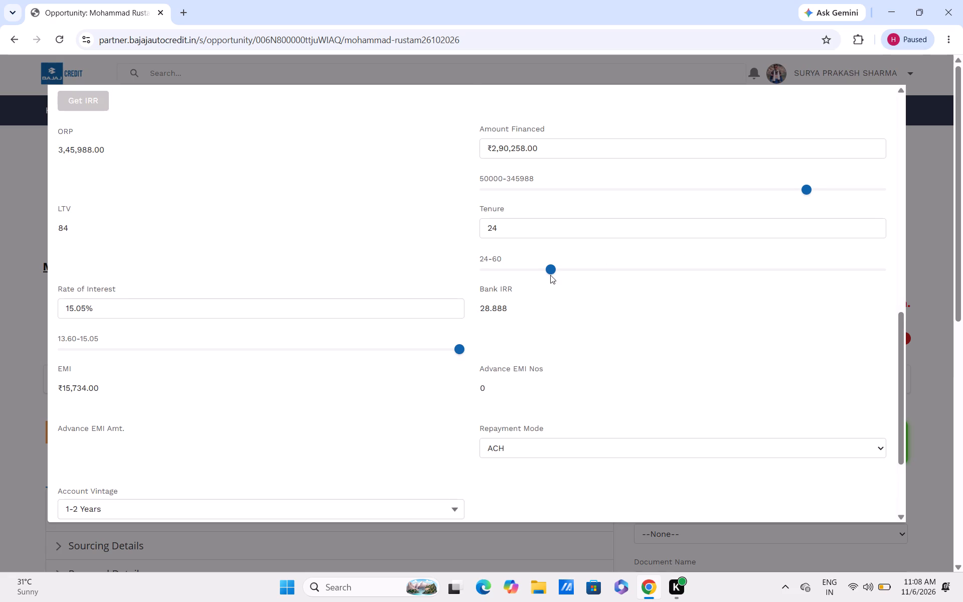
pyautogui.click(514, 225)
pyautogui.press('BackSpace')
pyautogui.press('BackSpace')
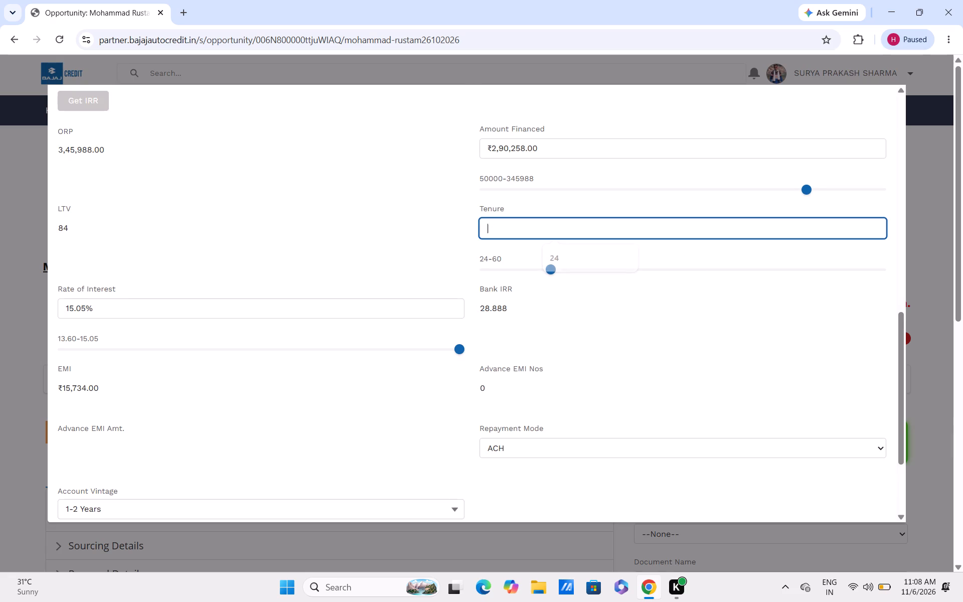
pyautogui.write('30')
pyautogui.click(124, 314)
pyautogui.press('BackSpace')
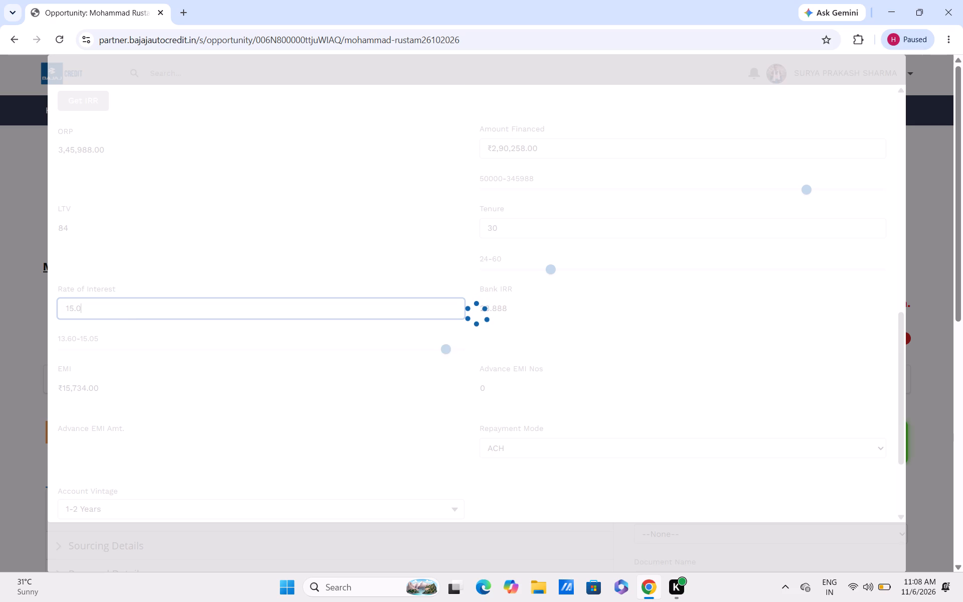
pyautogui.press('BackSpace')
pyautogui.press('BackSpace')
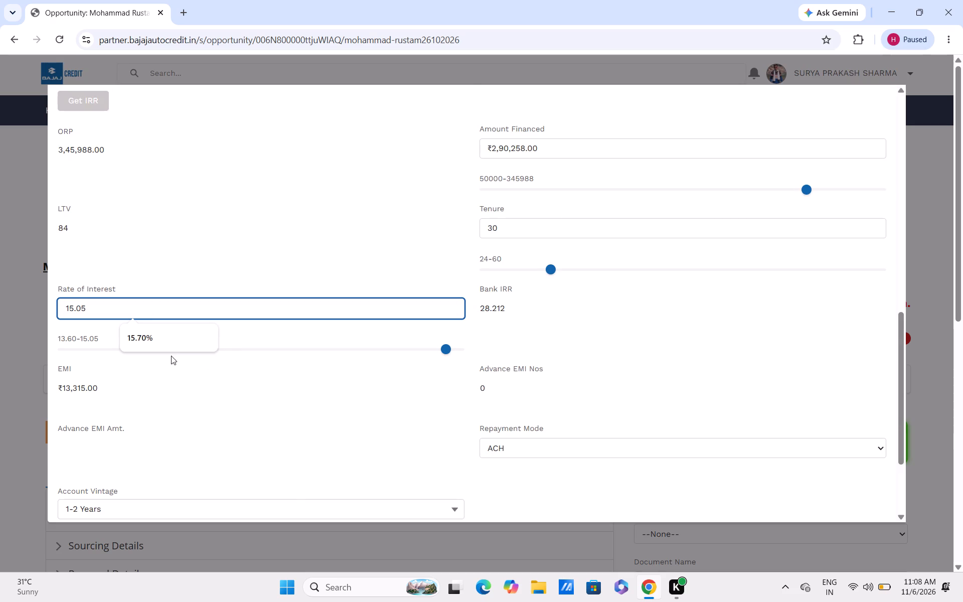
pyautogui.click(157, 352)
# Lower the loan's Rate of Interest to 14.00%.
pyautogui.moveTo(451, 345); pyautogui.dragTo(395, 348)
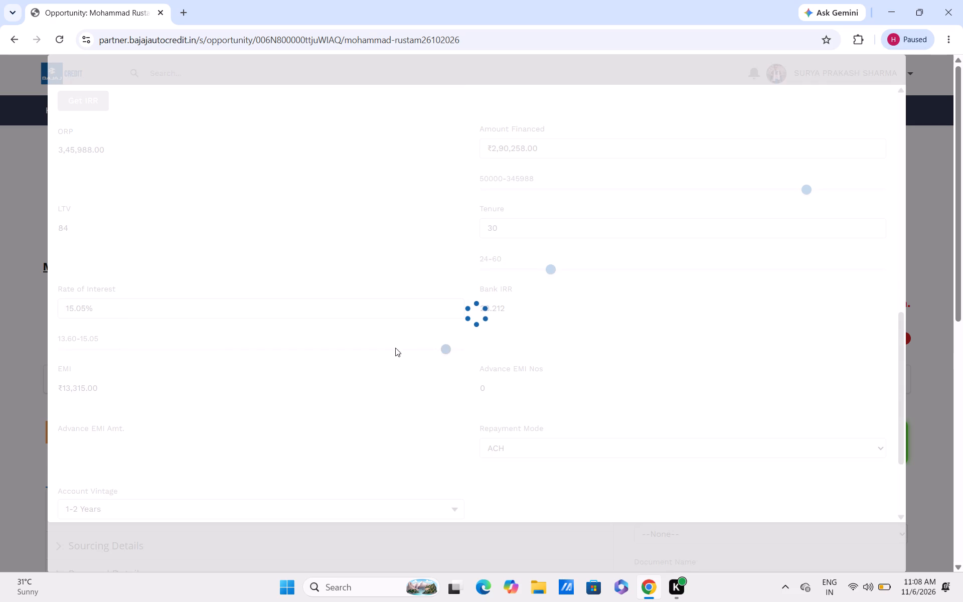
pyautogui.moveTo(395, 348); pyautogui.dragTo(356, 345)
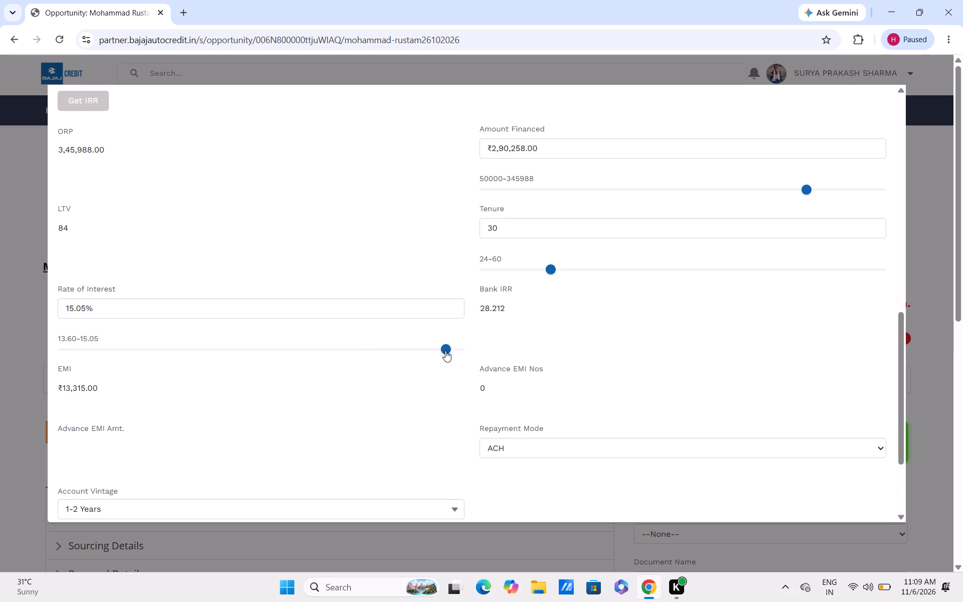
pyautogui.moveTo(444, 349); pyautogui.dragTo(378, 352)
pyautogui.moveTo(378, 352); pyautogui.dragTo(255, 369)
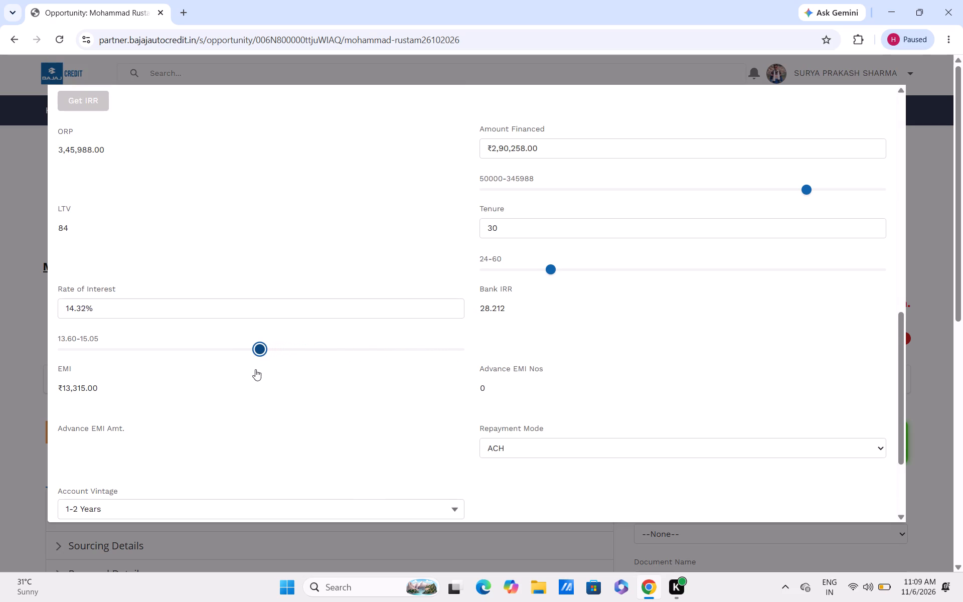
pyautogui.moveTo(255, 369); pyautogui.dragTo(196, 372)
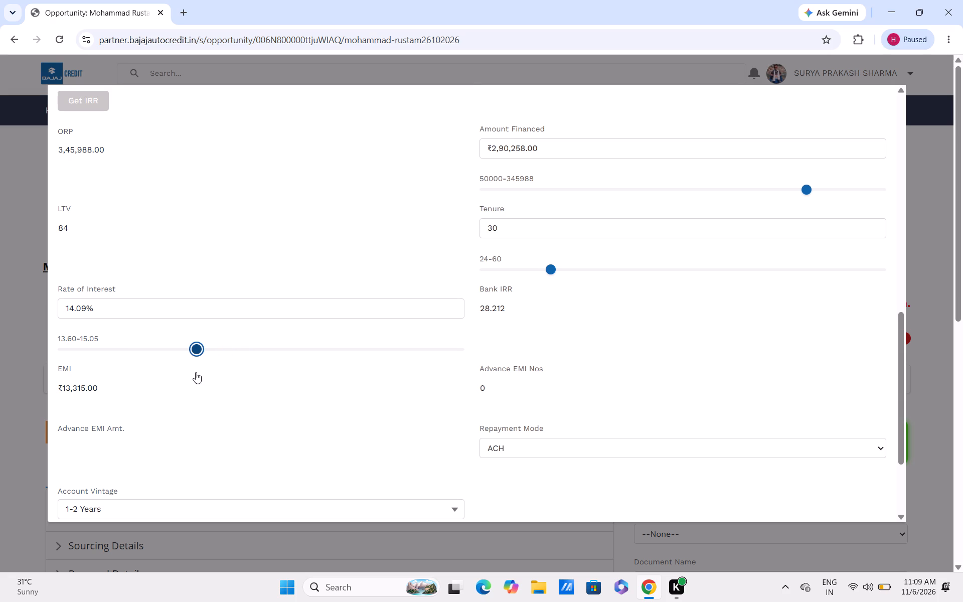
pyautogui.moveTo(196, 372); pyautogui.dragTo(181, 370)
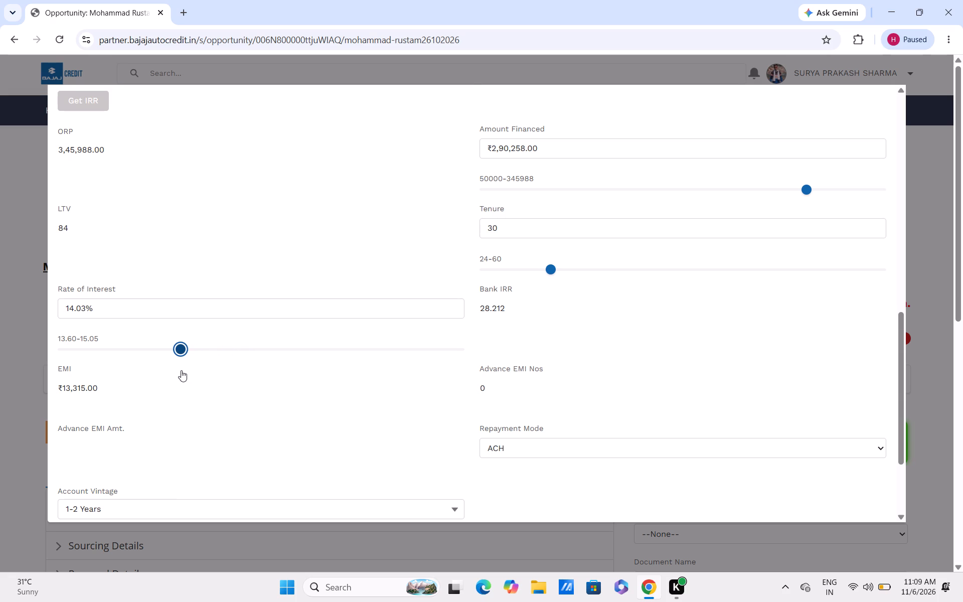
pyautogui.moveTo(181, 370); pyautogui.dragTo(175, 371)
pyautogui.moveTo(175, 371); pyautogui.dragTo(175, 370)
pyautogui.moveTo(175, 370); pyautogui.dragTo(175, 368)
pyautogui.moveTo(175, 368); pyautogui.dragTo(174, 370)
pyautogui.moveTo(174, 370); pyautogui.dragTo(176, 368)
pyautogui.moveTo(176, 368); pyautogui.dragTo(172, 365)
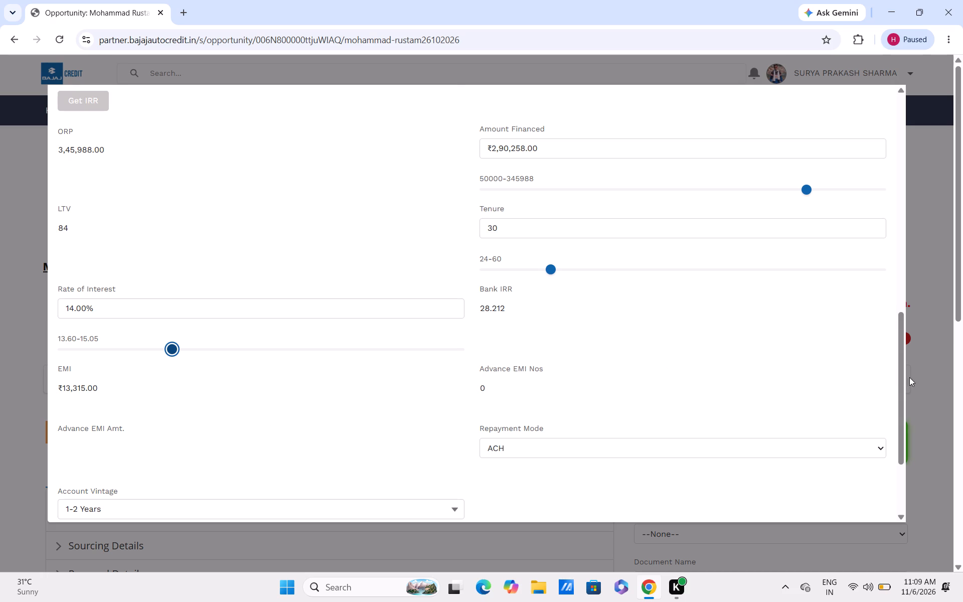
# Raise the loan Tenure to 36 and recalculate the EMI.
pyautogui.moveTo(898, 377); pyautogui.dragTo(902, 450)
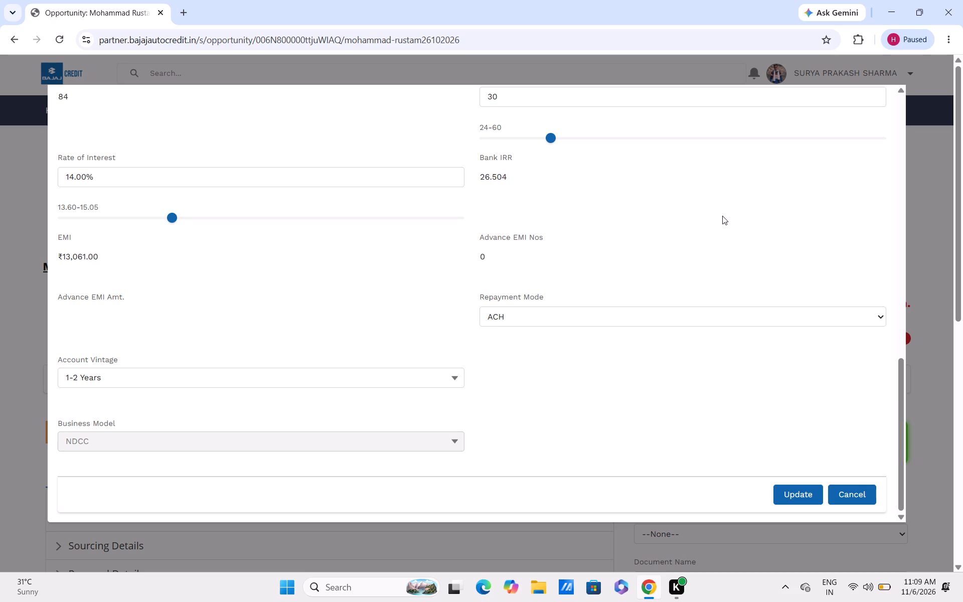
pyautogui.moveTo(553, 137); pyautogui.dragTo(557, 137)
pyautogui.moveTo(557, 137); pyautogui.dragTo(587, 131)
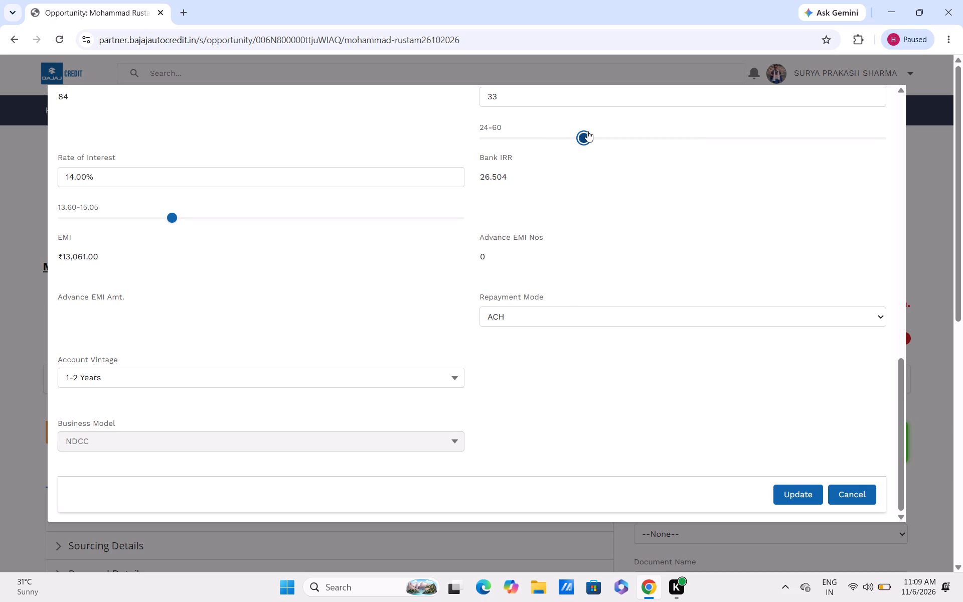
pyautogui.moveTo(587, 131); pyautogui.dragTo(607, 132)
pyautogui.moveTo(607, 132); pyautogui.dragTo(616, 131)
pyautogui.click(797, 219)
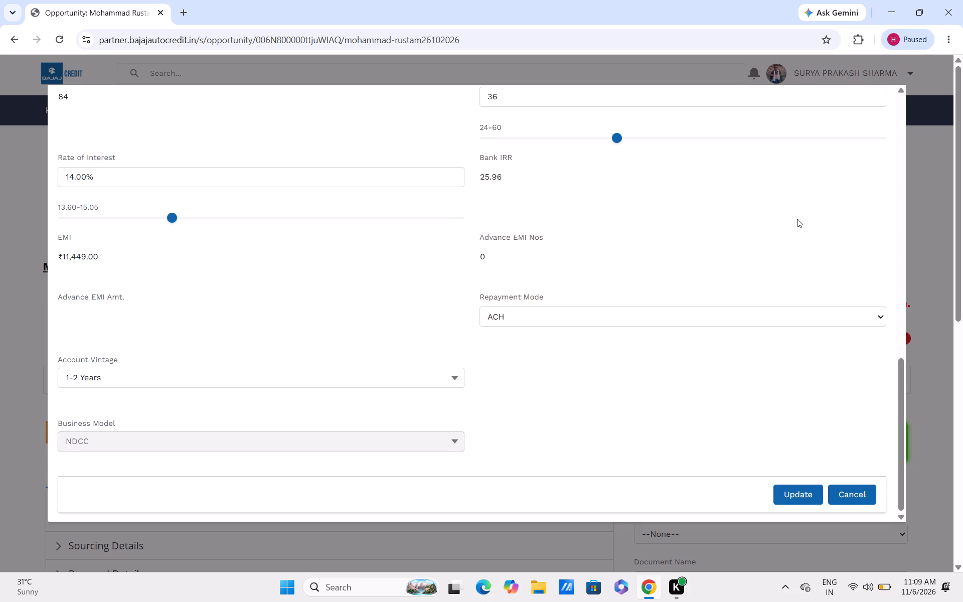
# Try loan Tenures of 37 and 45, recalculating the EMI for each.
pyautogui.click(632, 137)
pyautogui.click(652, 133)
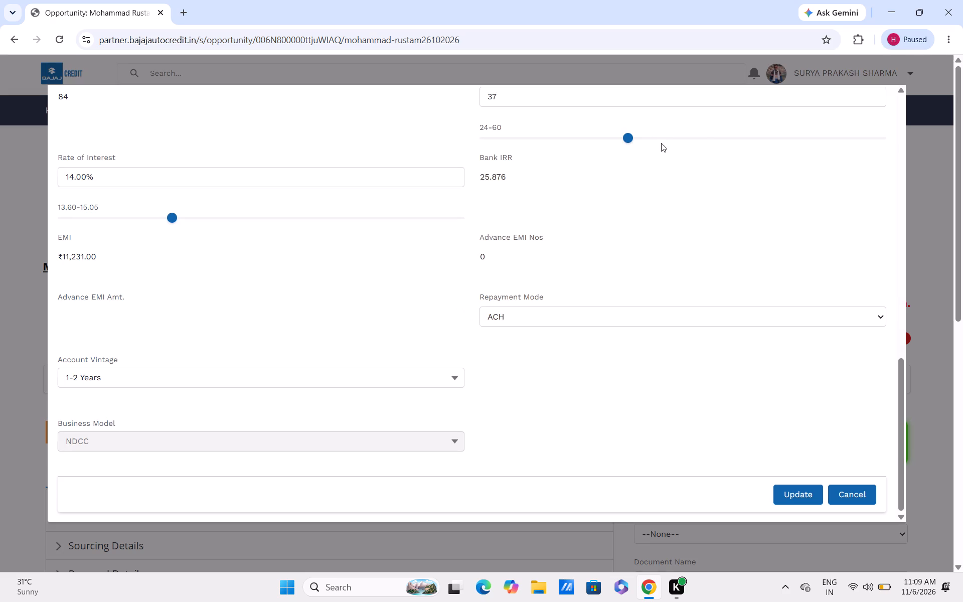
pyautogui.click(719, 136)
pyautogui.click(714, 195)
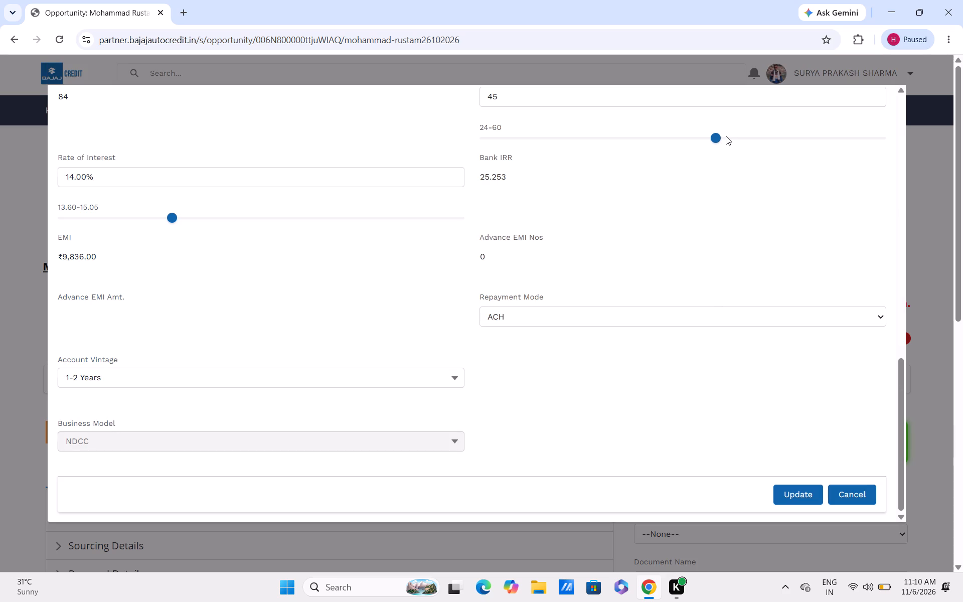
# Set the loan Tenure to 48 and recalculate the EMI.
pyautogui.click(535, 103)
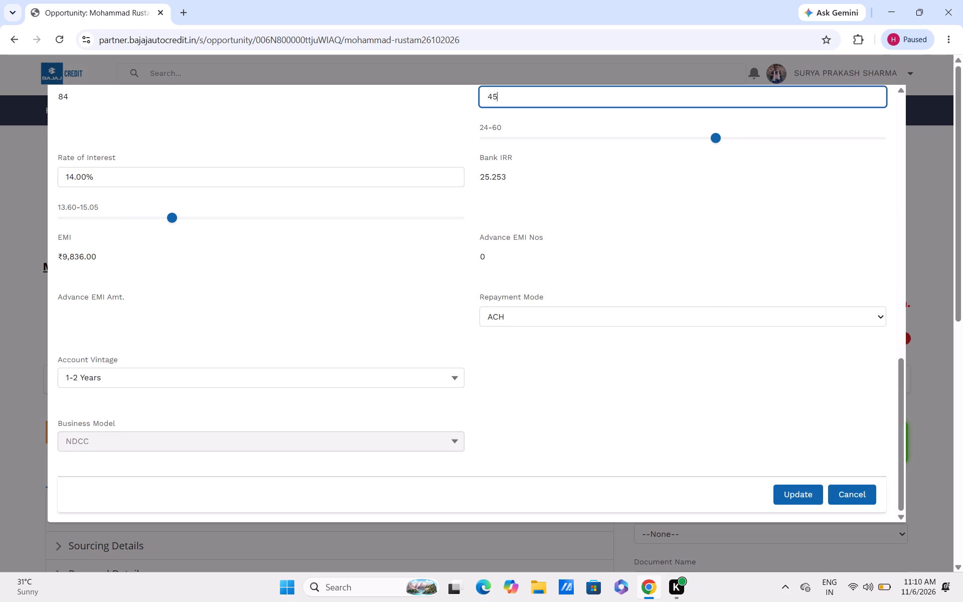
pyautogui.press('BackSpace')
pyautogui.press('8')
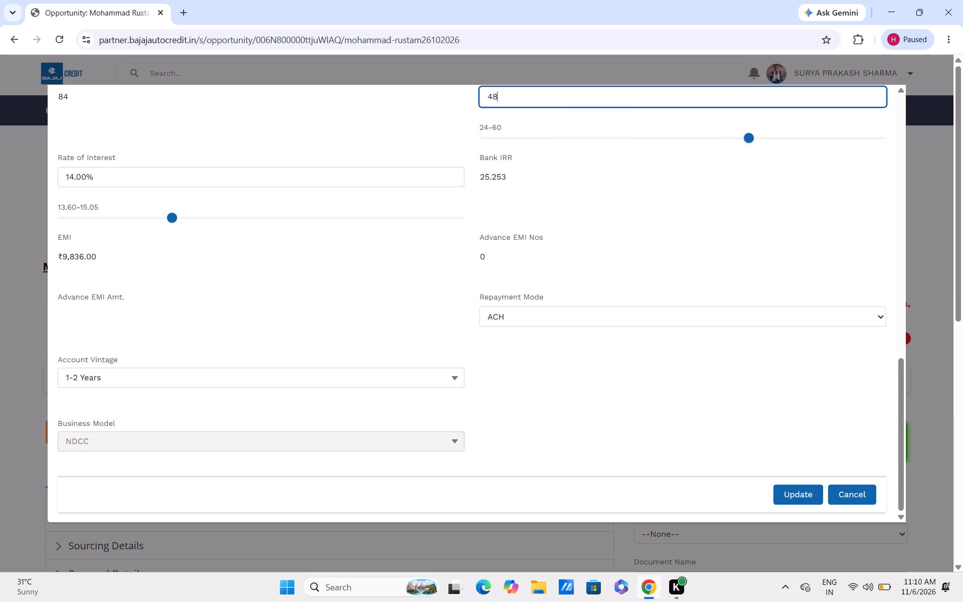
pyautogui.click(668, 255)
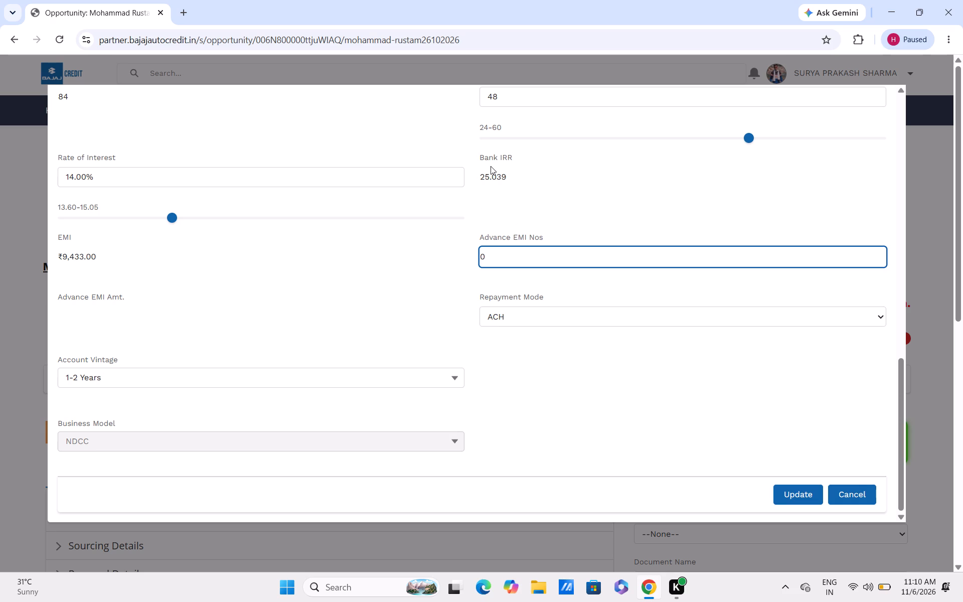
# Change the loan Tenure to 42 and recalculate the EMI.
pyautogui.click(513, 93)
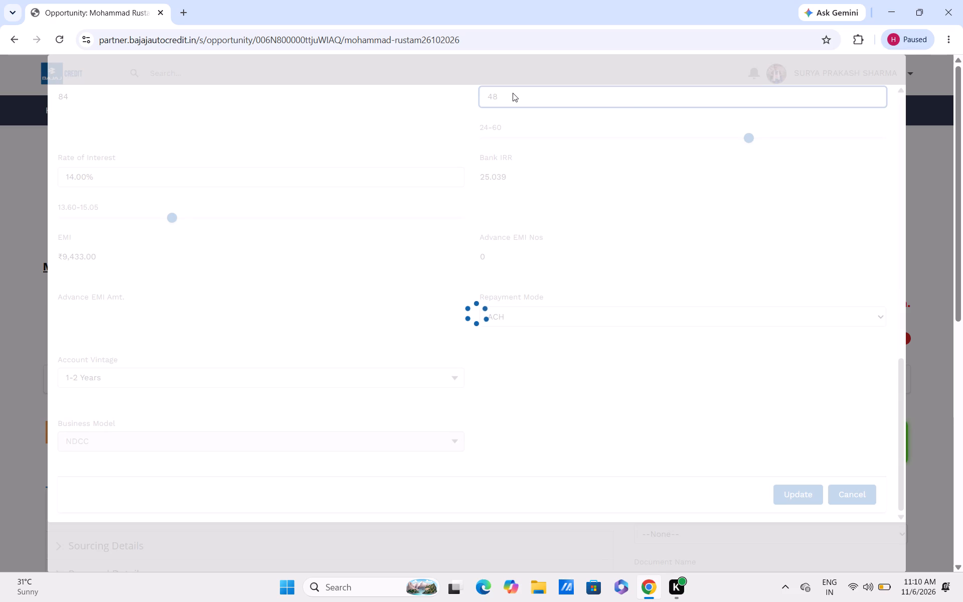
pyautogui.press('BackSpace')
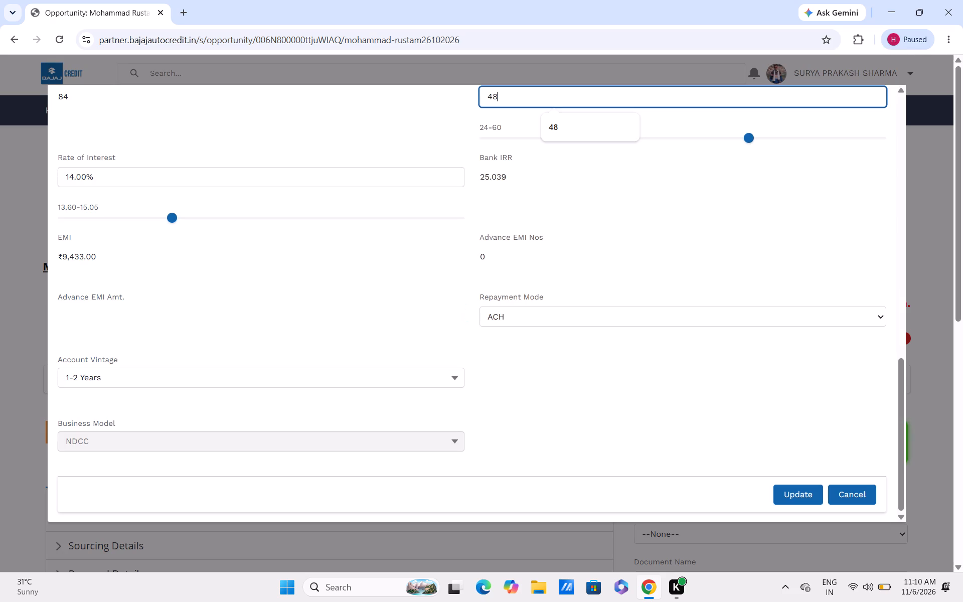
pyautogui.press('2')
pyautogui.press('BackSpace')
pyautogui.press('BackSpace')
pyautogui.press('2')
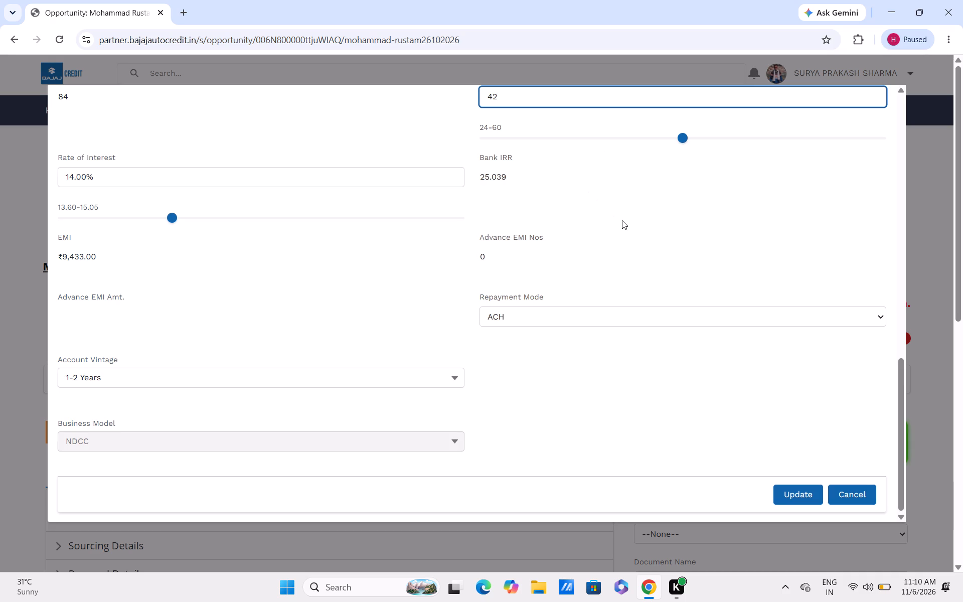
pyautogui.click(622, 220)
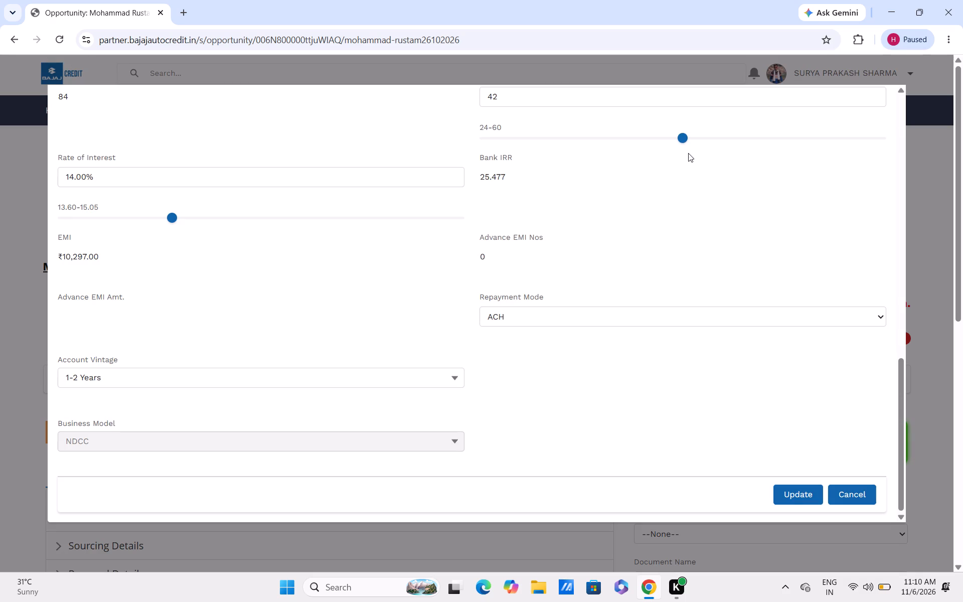
# Set the loan Tenure back to 48.
pyautogui.click(529, 97)
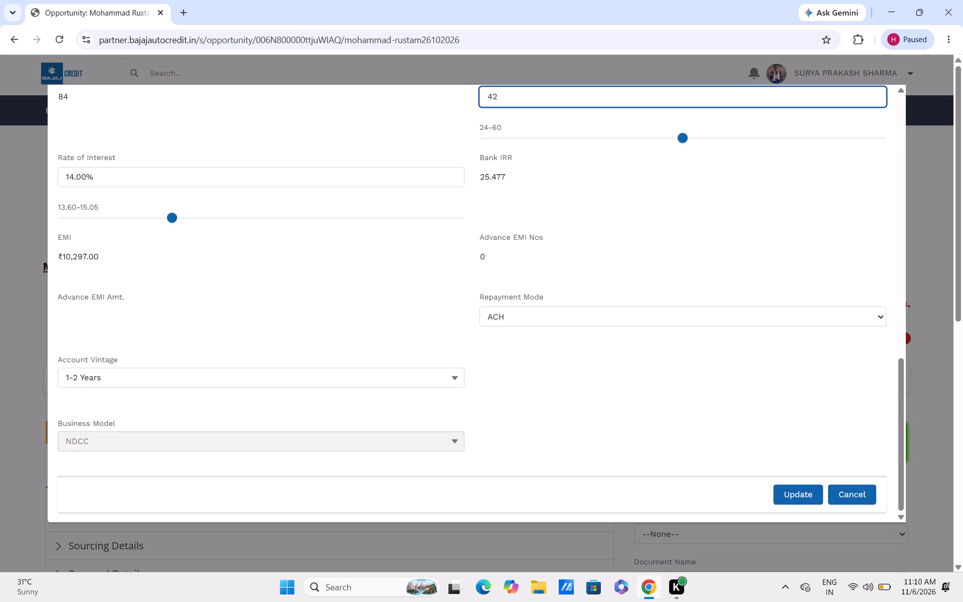
pyautogui.press('BackSpace')
pyautogui.click(588, 127)
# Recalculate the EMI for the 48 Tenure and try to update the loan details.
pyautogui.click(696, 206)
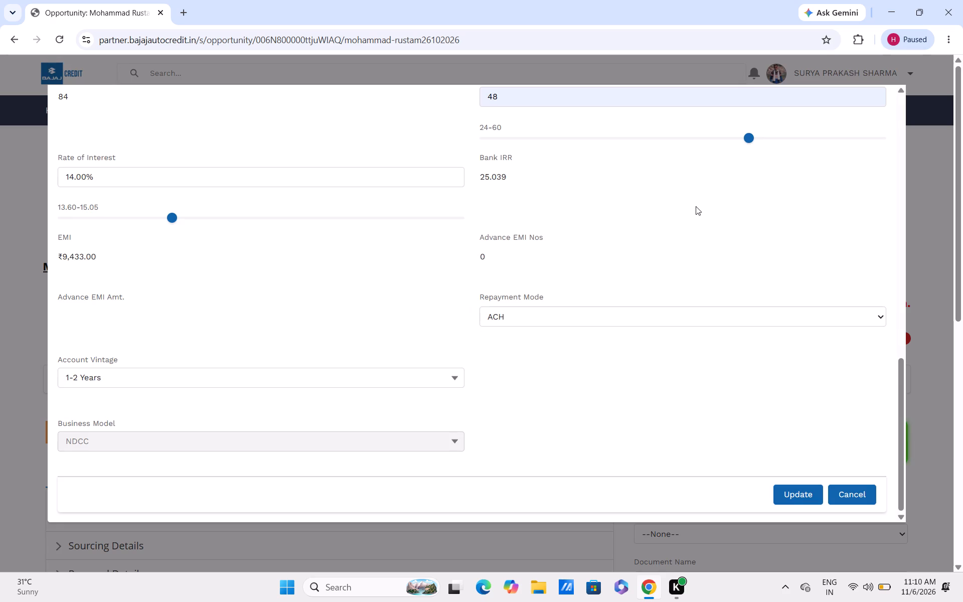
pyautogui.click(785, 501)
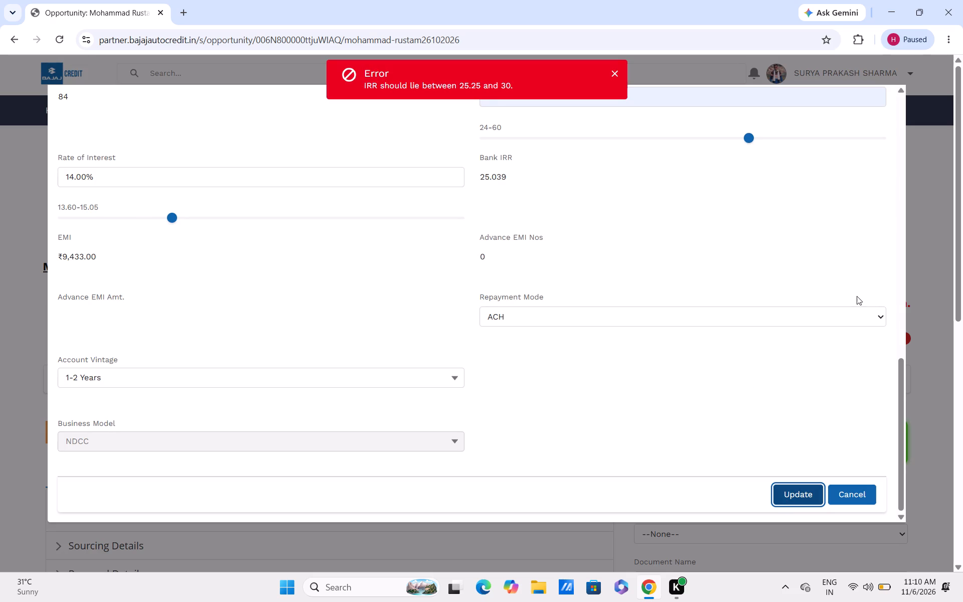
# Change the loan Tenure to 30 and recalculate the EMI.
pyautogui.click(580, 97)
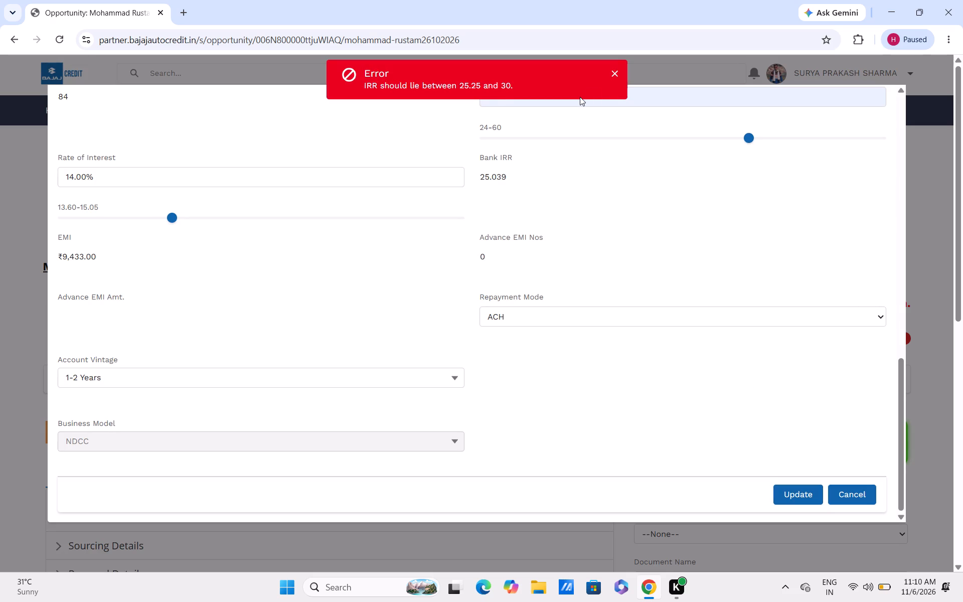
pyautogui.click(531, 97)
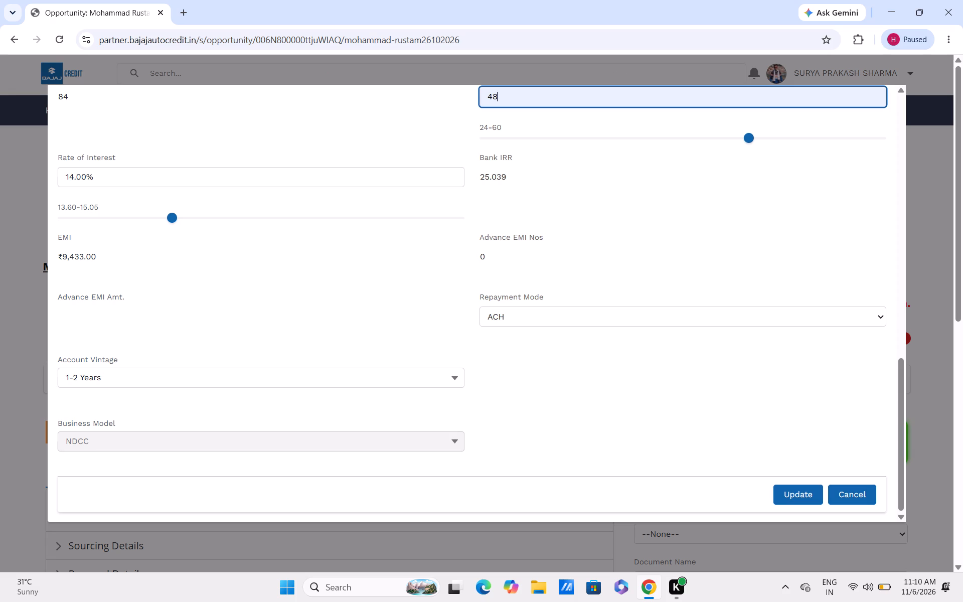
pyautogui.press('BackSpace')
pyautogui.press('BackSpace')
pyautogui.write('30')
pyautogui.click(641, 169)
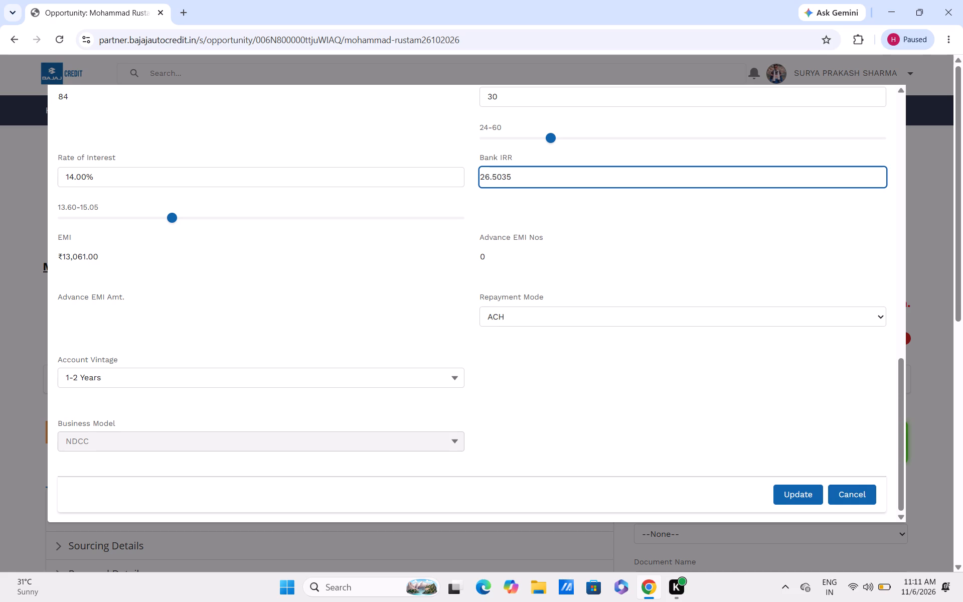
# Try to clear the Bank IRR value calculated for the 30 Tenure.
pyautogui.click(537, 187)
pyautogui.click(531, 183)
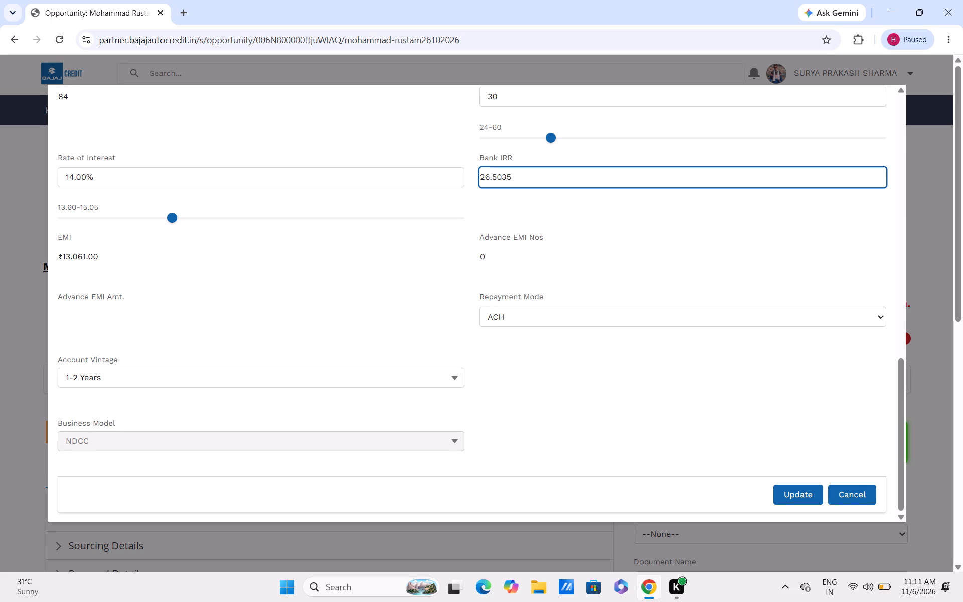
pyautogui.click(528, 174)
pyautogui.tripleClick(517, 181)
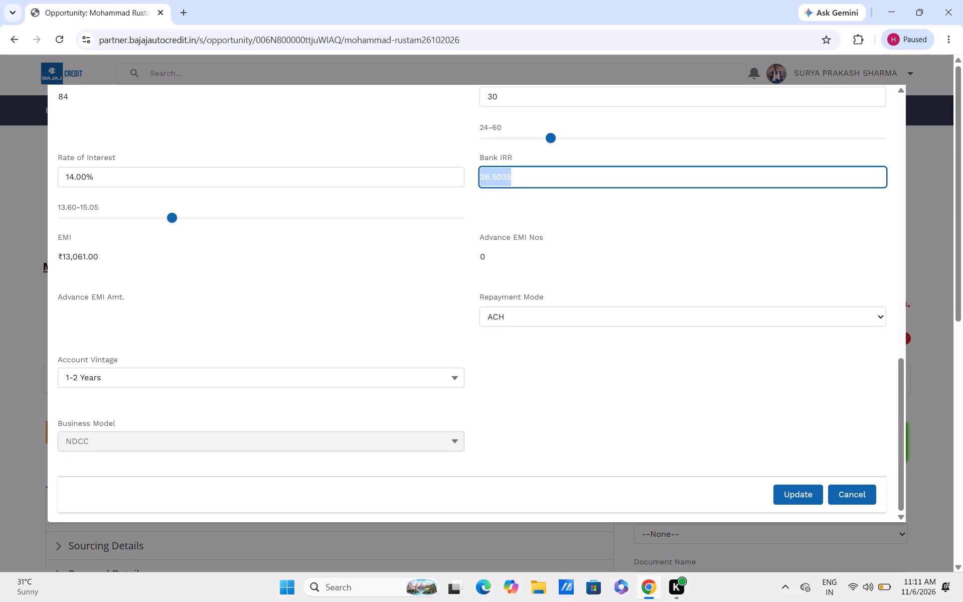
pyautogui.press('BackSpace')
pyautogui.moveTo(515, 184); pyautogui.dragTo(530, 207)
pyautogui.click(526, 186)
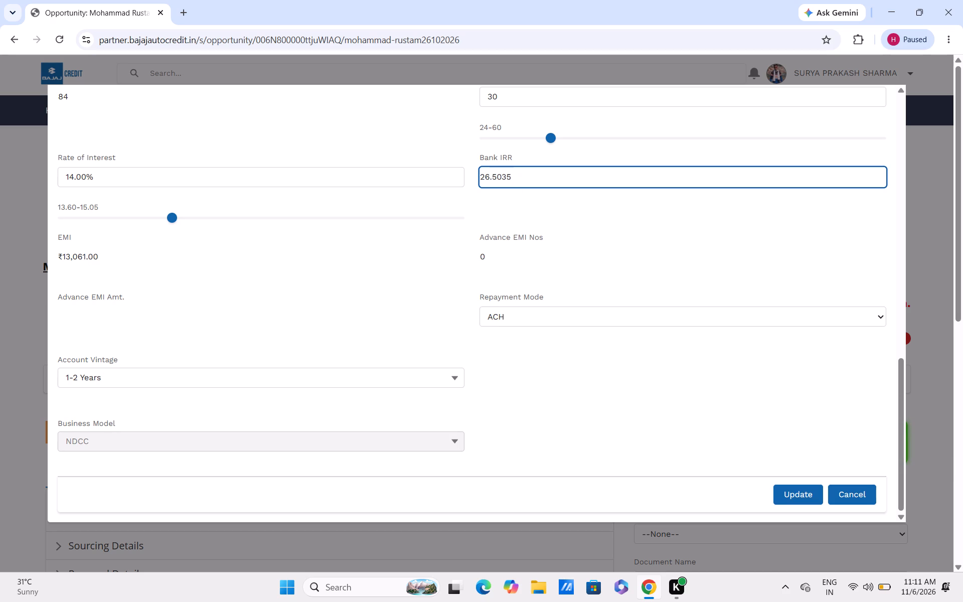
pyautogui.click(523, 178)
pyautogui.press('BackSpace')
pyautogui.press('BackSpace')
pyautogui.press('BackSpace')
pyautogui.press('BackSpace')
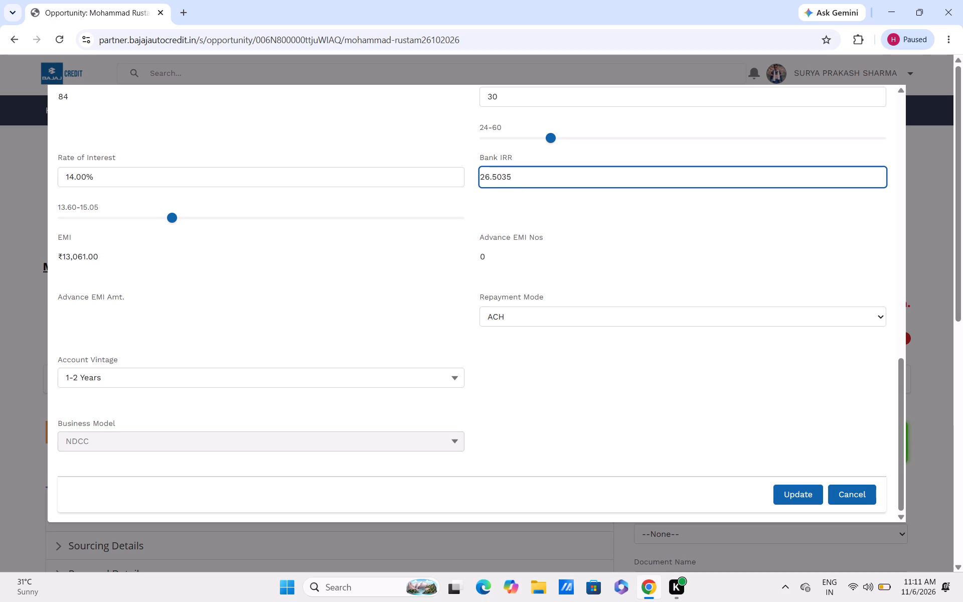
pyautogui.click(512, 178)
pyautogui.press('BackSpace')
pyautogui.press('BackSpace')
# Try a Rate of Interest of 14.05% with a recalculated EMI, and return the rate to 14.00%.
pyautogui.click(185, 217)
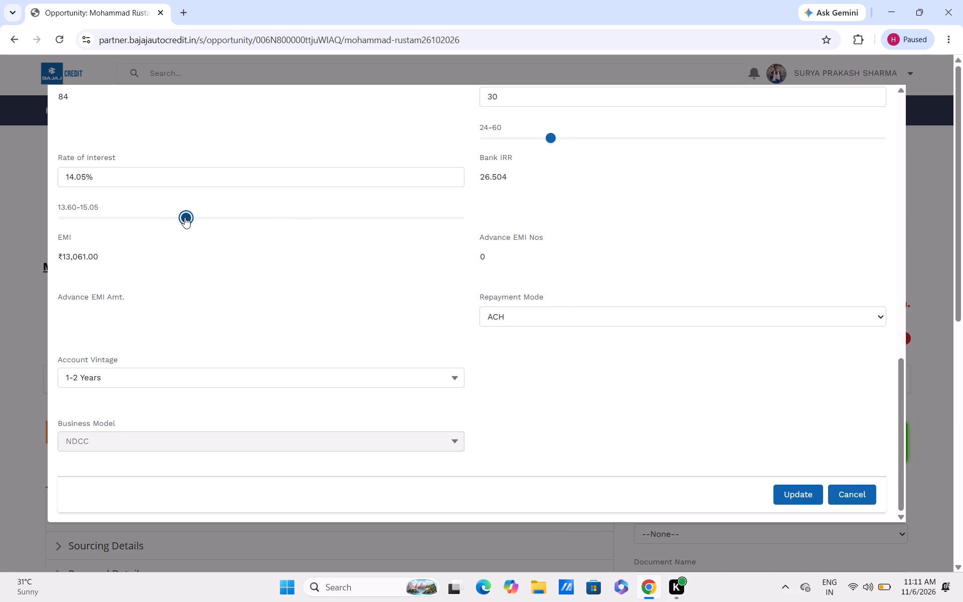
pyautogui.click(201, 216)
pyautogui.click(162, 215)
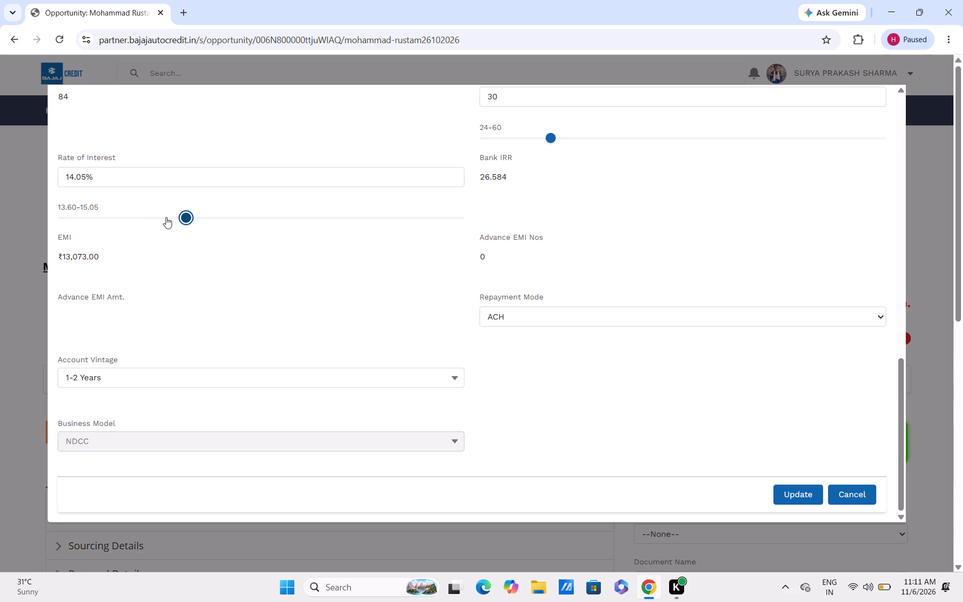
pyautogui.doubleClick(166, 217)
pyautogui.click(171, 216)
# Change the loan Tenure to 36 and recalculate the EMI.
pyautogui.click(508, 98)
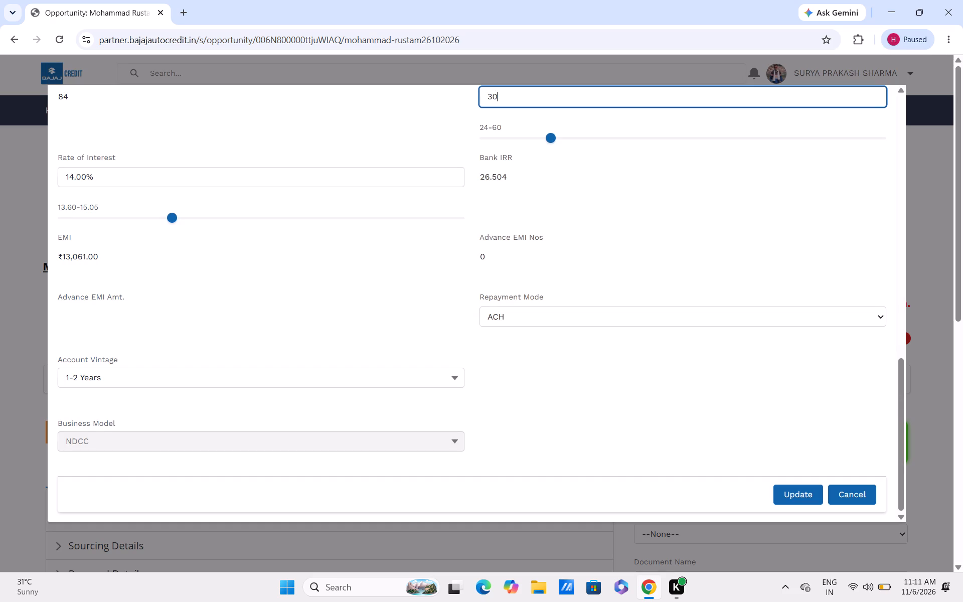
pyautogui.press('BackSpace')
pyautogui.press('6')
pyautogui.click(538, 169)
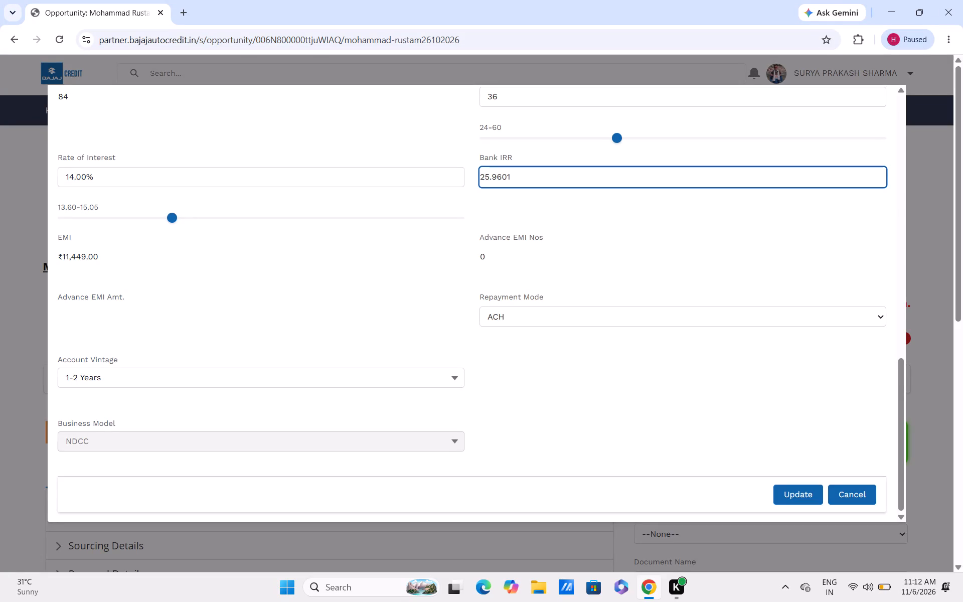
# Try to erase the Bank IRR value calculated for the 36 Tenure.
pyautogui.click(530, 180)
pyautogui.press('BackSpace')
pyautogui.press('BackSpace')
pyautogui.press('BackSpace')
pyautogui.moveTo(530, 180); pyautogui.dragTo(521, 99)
# Set the loan Tenure to 42, recalculate the EMI, and update the loan details.
pyautogui.click(521, 99)
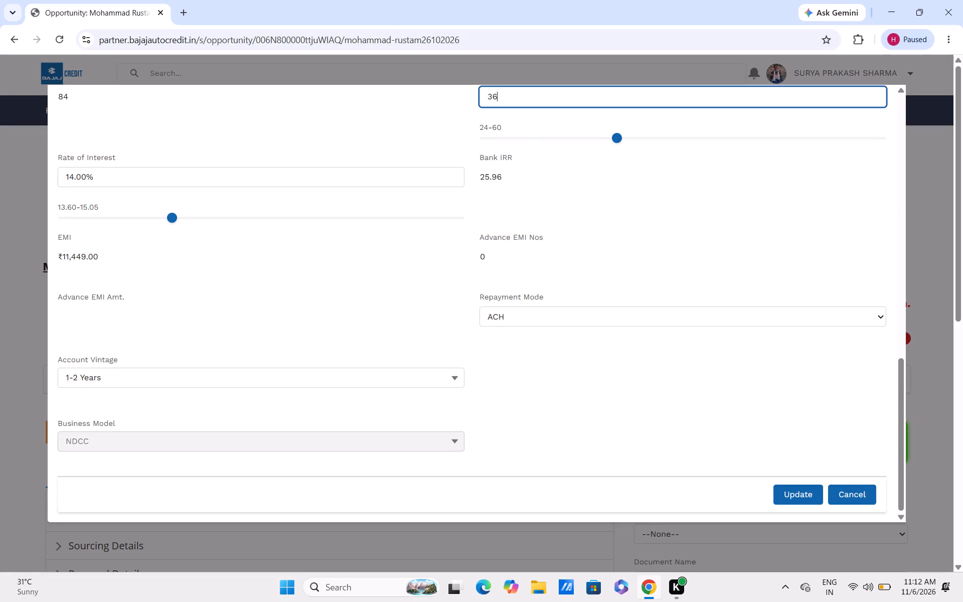
pyautogui.press('BackSpace')
pyautogui.press('BackSpace')
pyautogui.write('42')
pyautogui.click(583, 165)
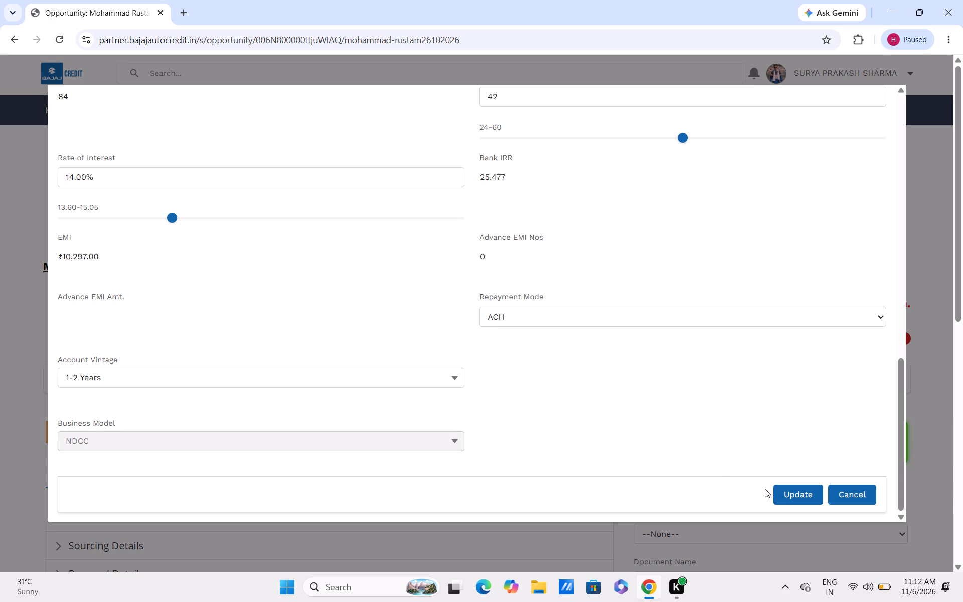
pyautogui.click(778, 495)
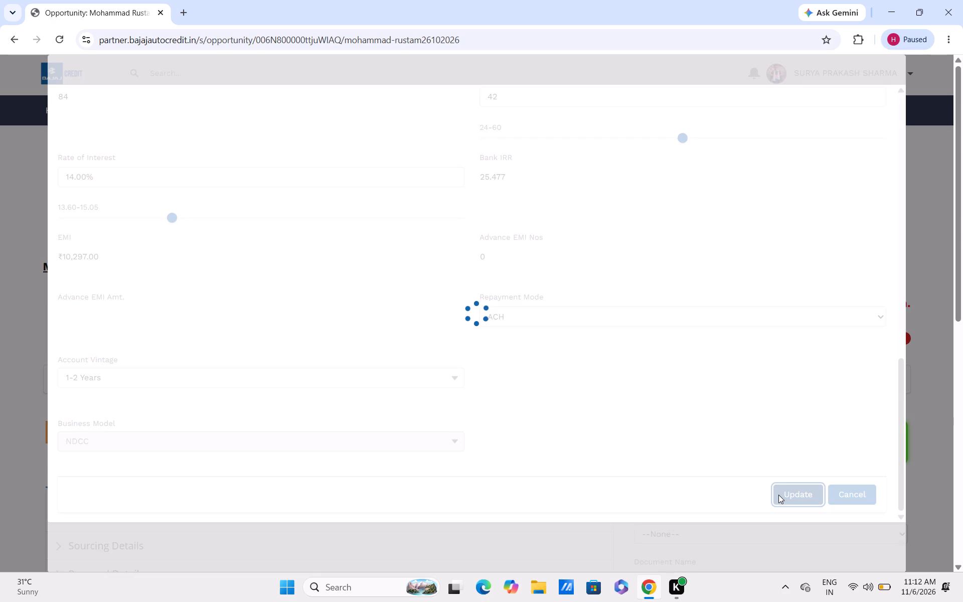
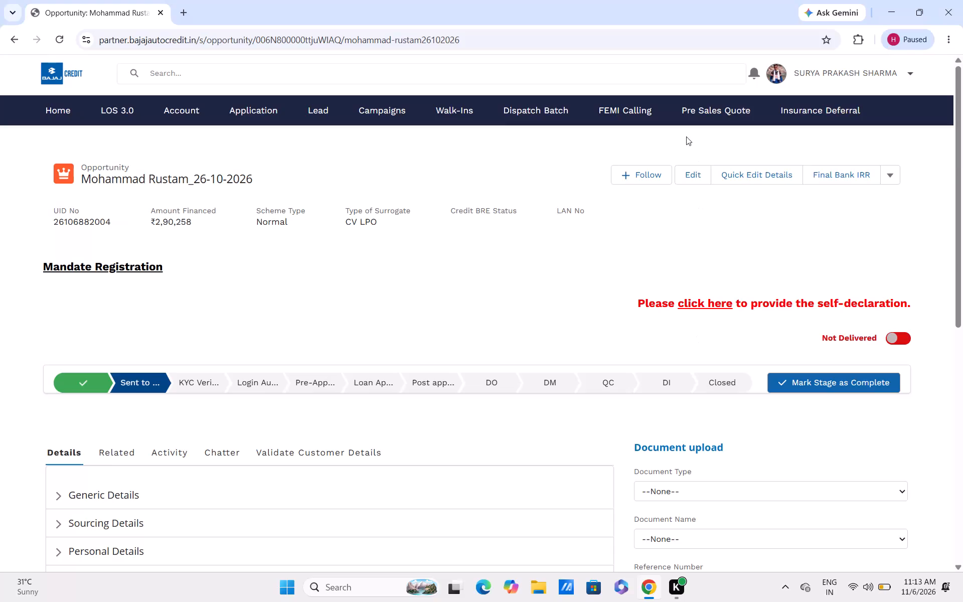
# Open the 26-10-2026 opportunity for editing, fetch the Bank IRR in its Scheme Details, and save to continue.
pyautogui.click(693, 171)
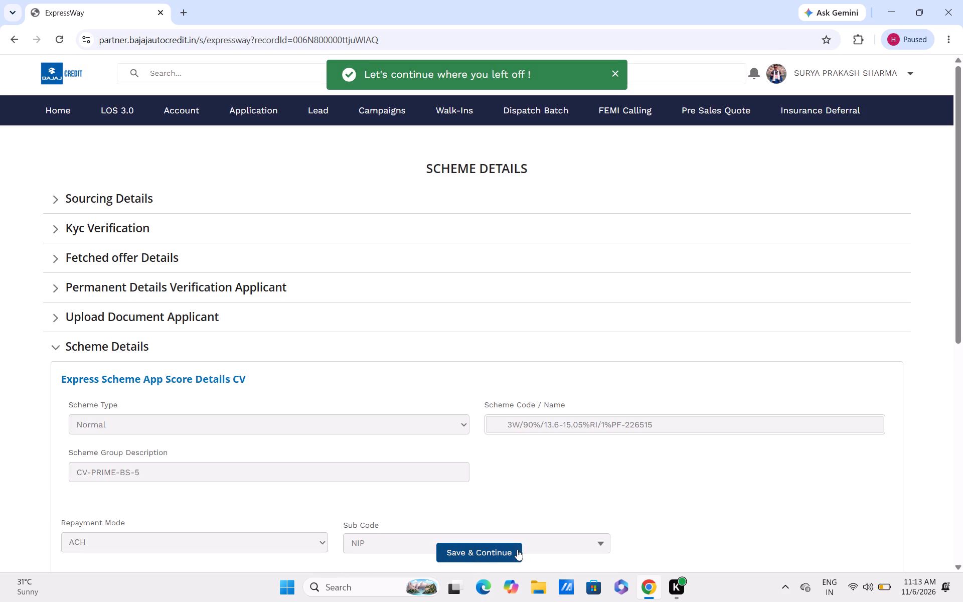
pyautogui.moveTo(962, 332); pyautogui.dragTo(962, 366)
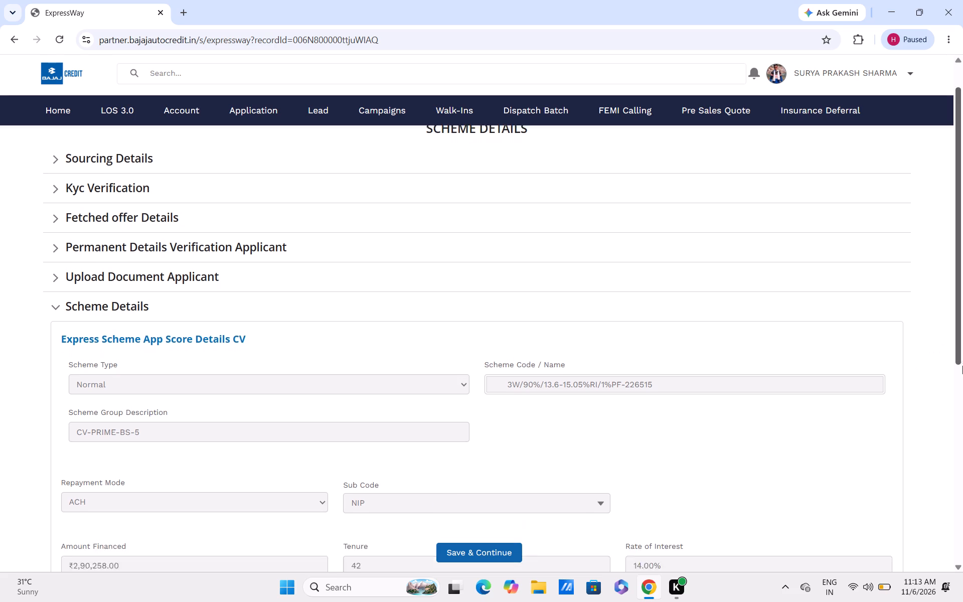
pyautogui.moveTo(962, 366); pyautogui.dragTo(962, 487)
pyautogui.click(797, 407)
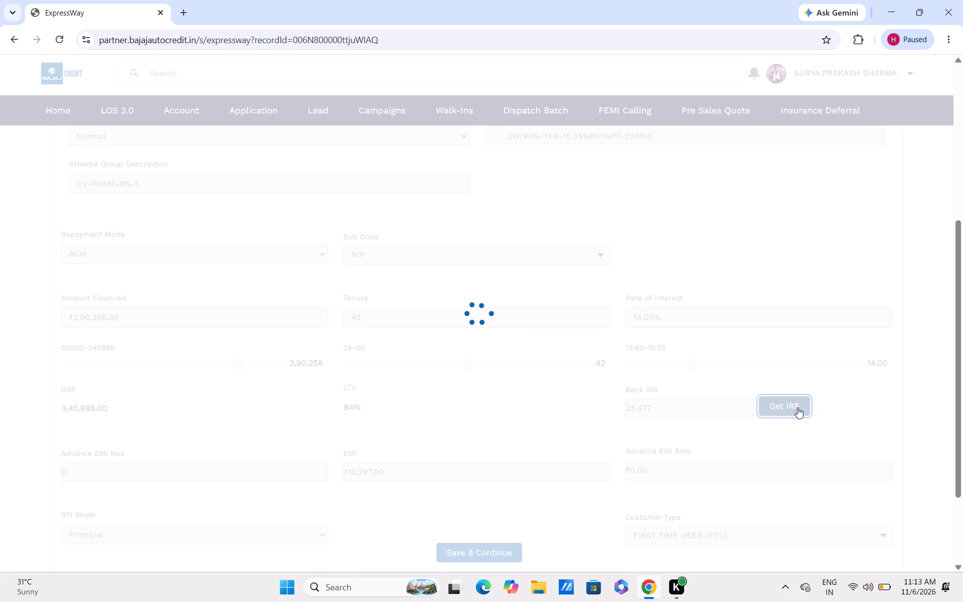
pyautogui.click(797, 407)
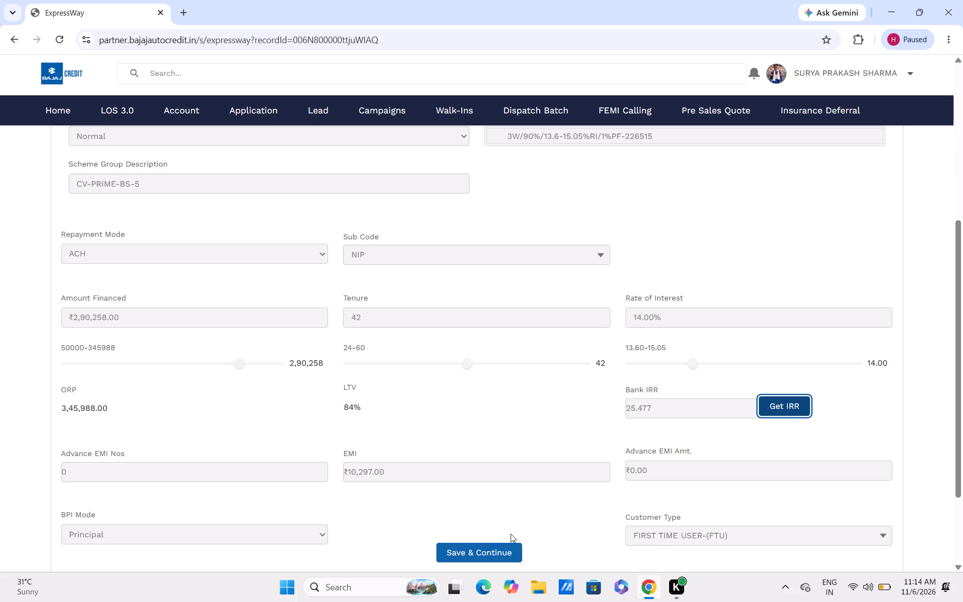
pyautogui.click(478, 556)
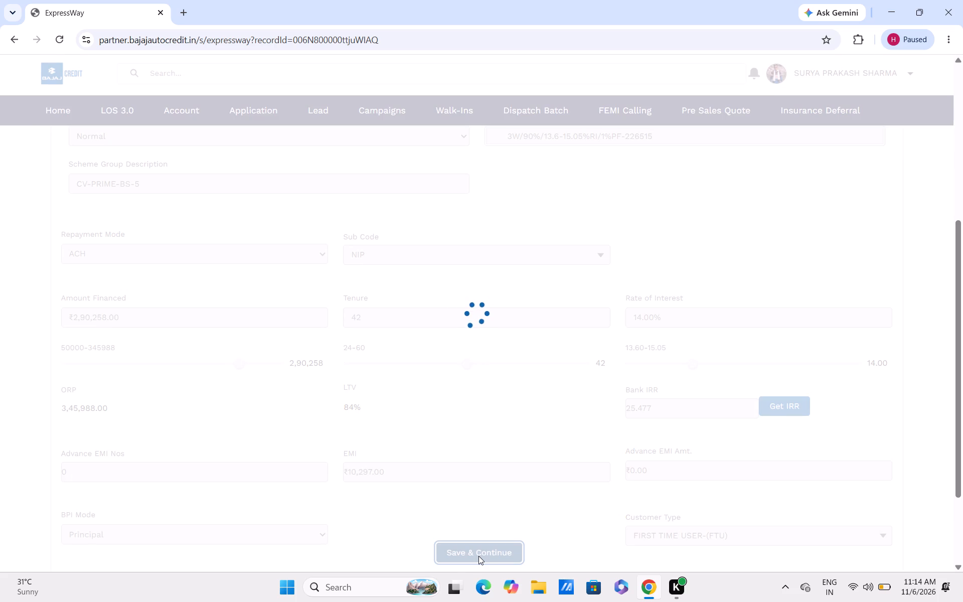
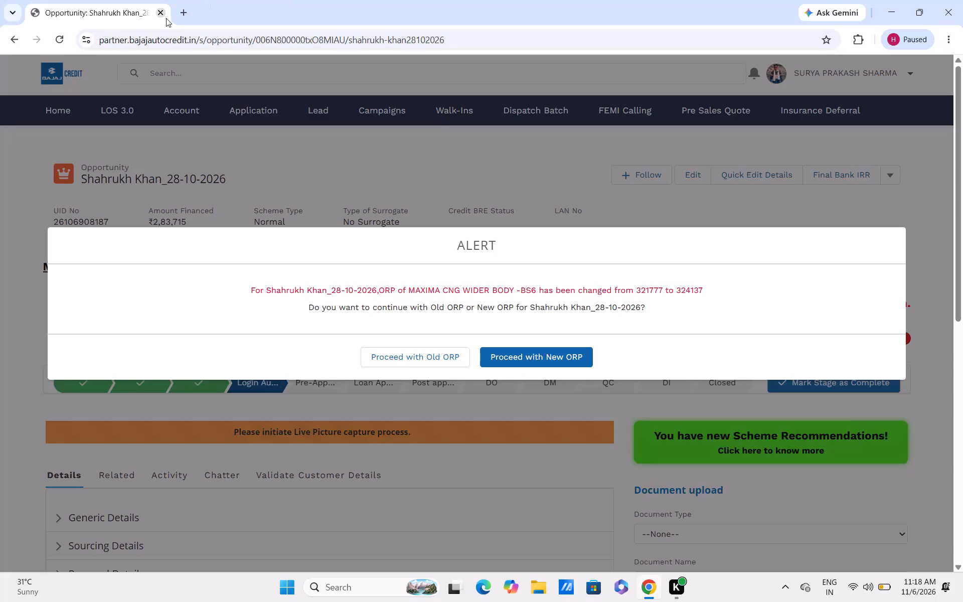
# Open a new blank browser tab alongside the 28-10-2026 opportunity.
pyautogui.click(179, 18)
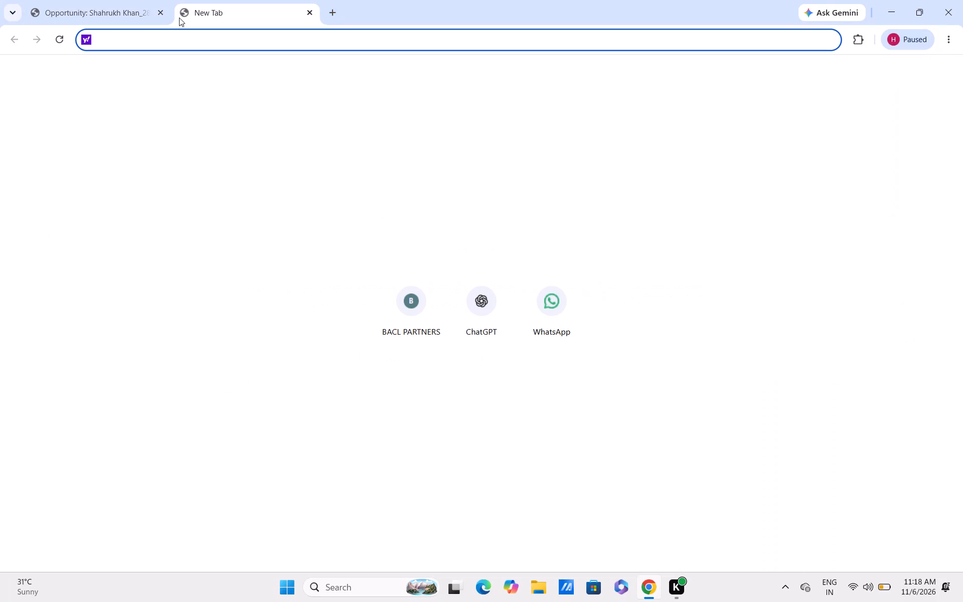